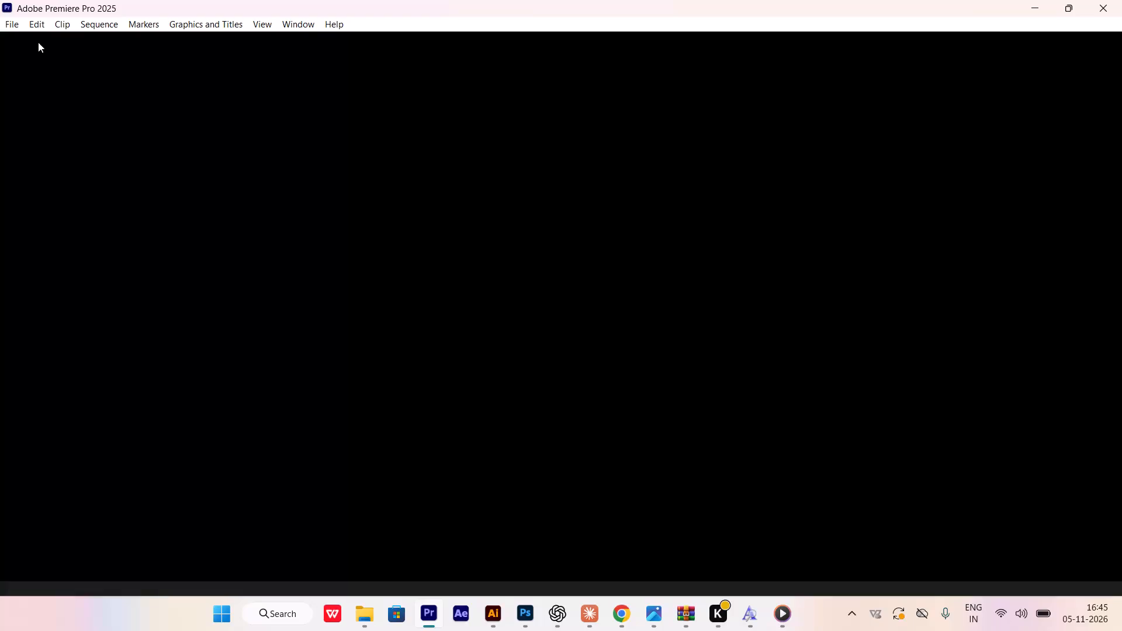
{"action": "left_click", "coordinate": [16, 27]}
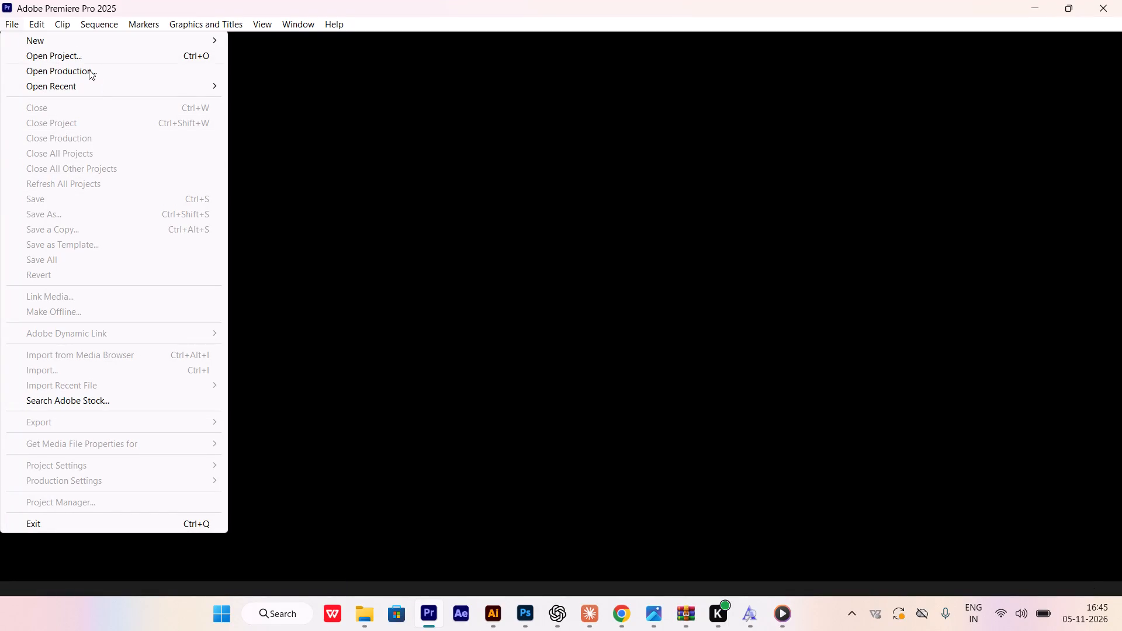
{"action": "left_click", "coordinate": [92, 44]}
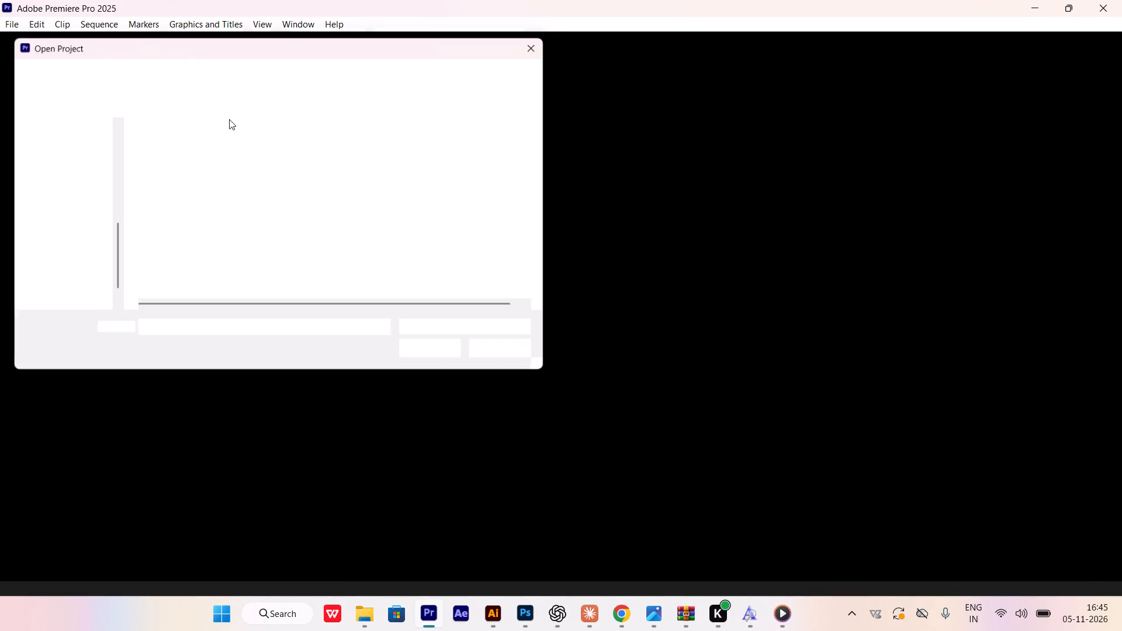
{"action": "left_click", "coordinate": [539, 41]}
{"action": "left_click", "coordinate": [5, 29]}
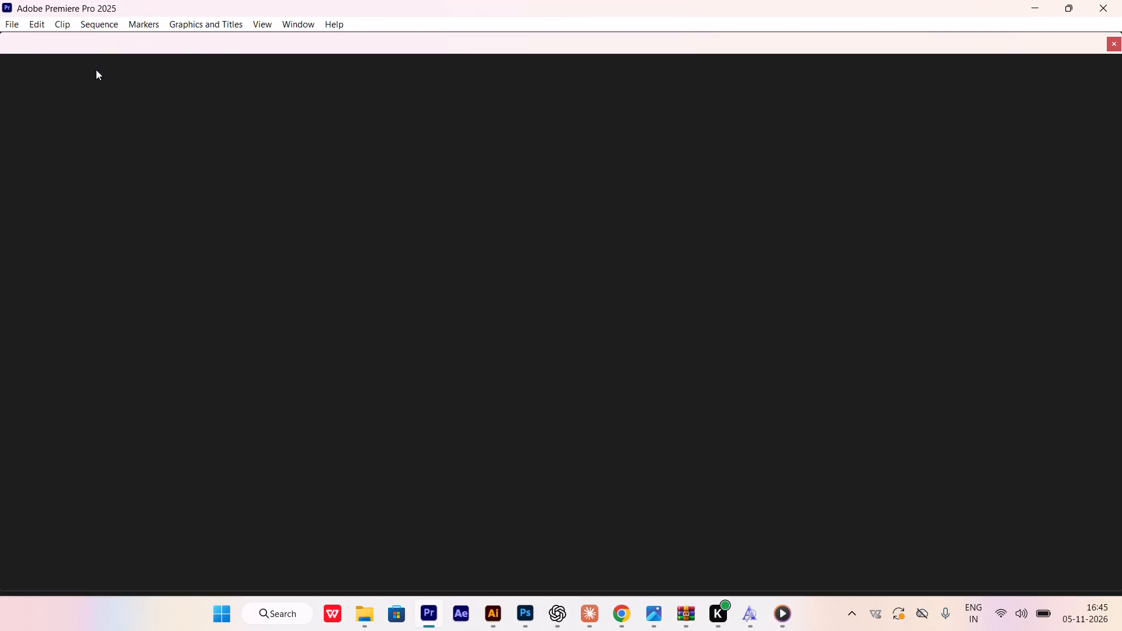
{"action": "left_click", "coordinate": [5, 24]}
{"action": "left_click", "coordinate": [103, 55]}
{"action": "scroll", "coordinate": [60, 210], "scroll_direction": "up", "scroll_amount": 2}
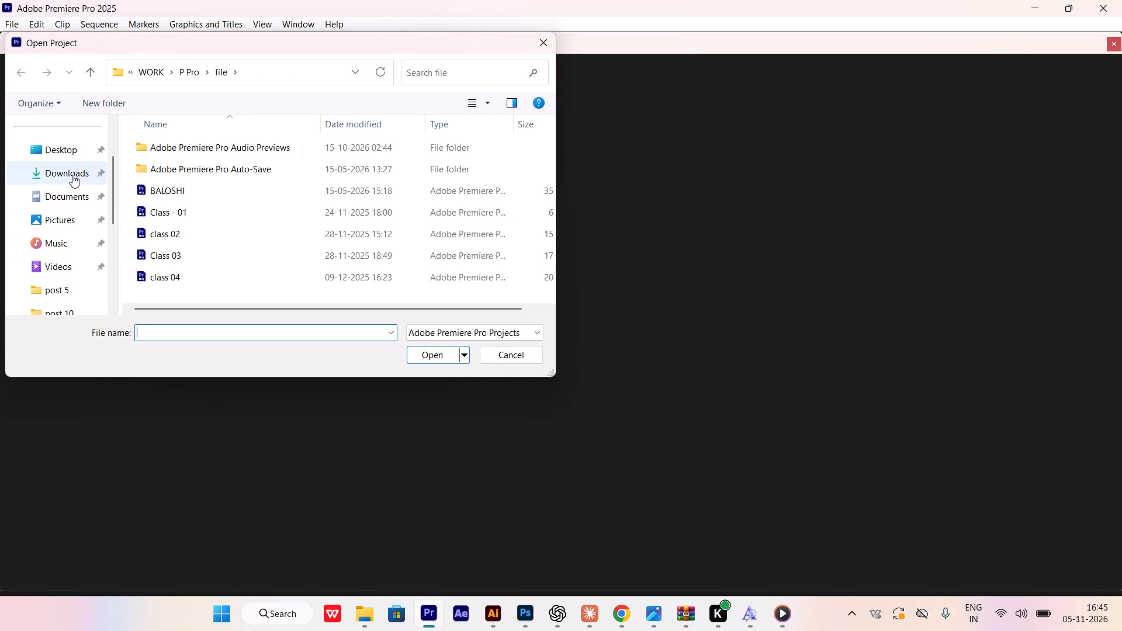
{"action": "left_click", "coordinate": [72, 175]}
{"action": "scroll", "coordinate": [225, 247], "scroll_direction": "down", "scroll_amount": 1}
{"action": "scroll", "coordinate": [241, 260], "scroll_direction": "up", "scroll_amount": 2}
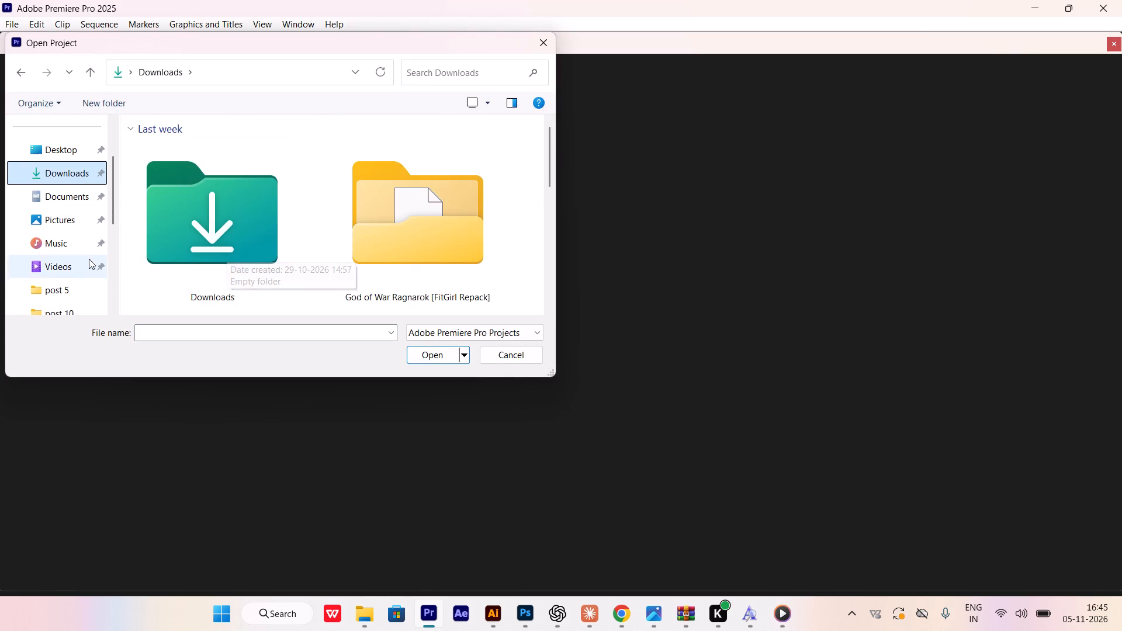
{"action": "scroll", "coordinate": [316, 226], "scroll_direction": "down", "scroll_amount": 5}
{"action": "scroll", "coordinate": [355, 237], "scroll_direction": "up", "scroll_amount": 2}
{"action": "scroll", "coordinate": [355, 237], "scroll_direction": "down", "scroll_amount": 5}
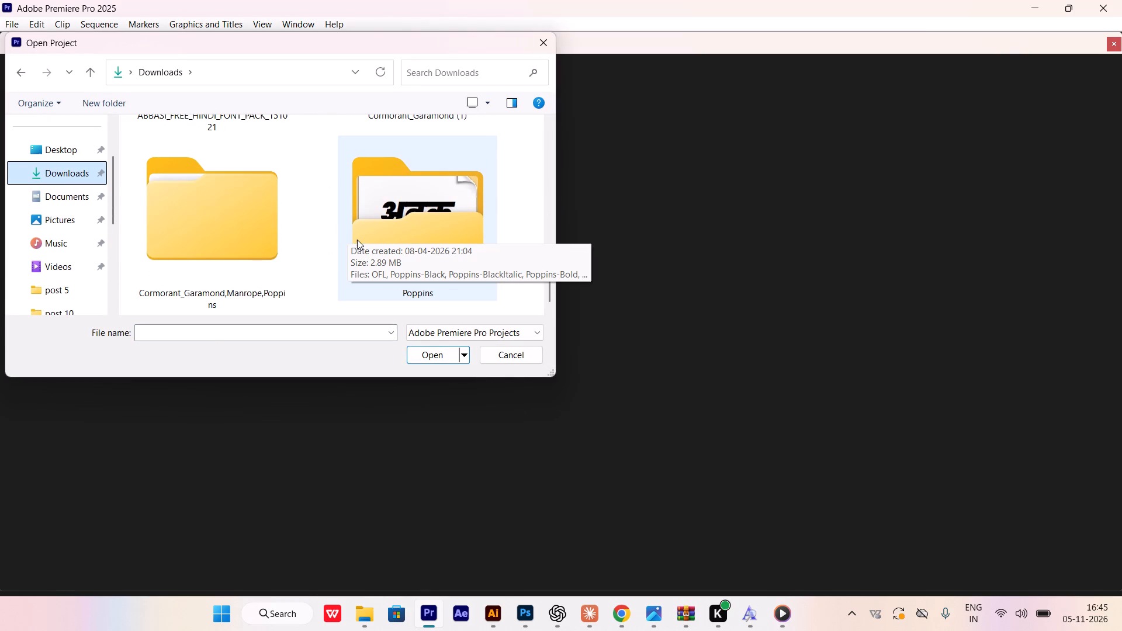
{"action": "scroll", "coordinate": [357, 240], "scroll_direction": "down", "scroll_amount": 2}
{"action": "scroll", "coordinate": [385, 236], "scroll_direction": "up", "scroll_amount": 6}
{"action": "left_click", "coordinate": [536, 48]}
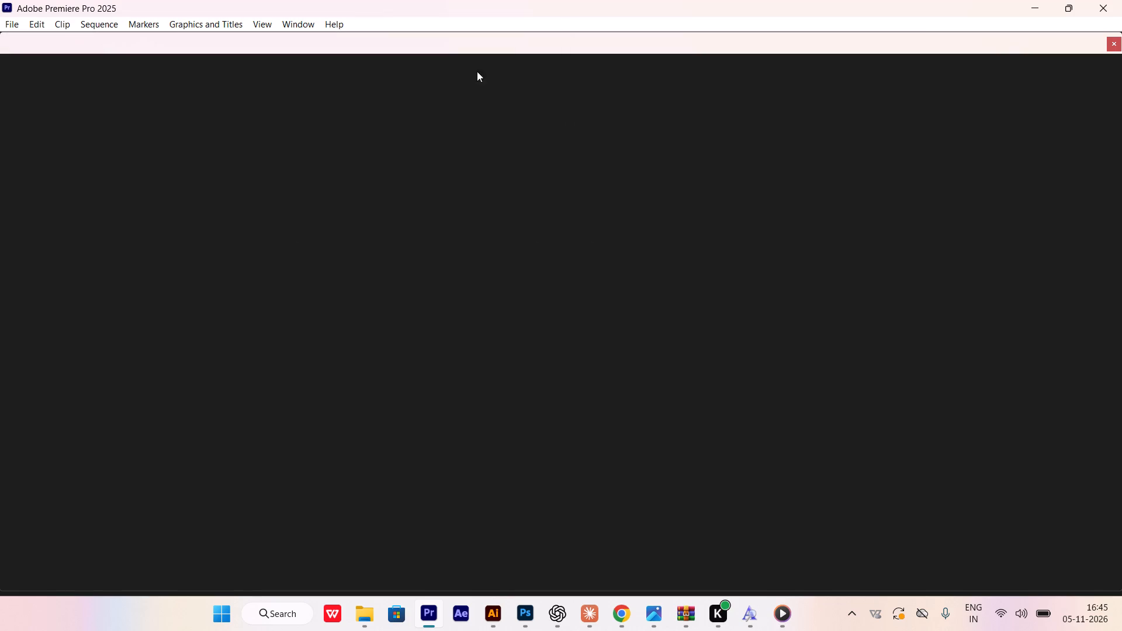
Start a new project and browse to WORK > The Crew > BTS > Diwali as its save location.
{"action": "left_click", "coordinate": [0, 24]}
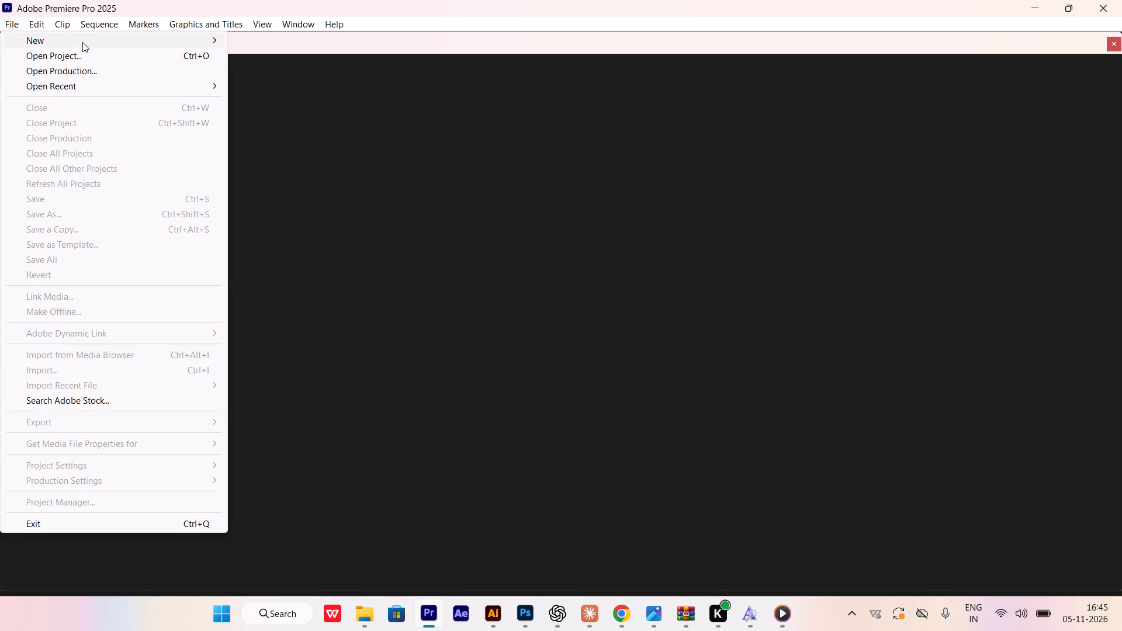
{"action": "left_click", "coordinate": [83, 39]}
{"action": "left_click", "coordinate": [355, 46]}
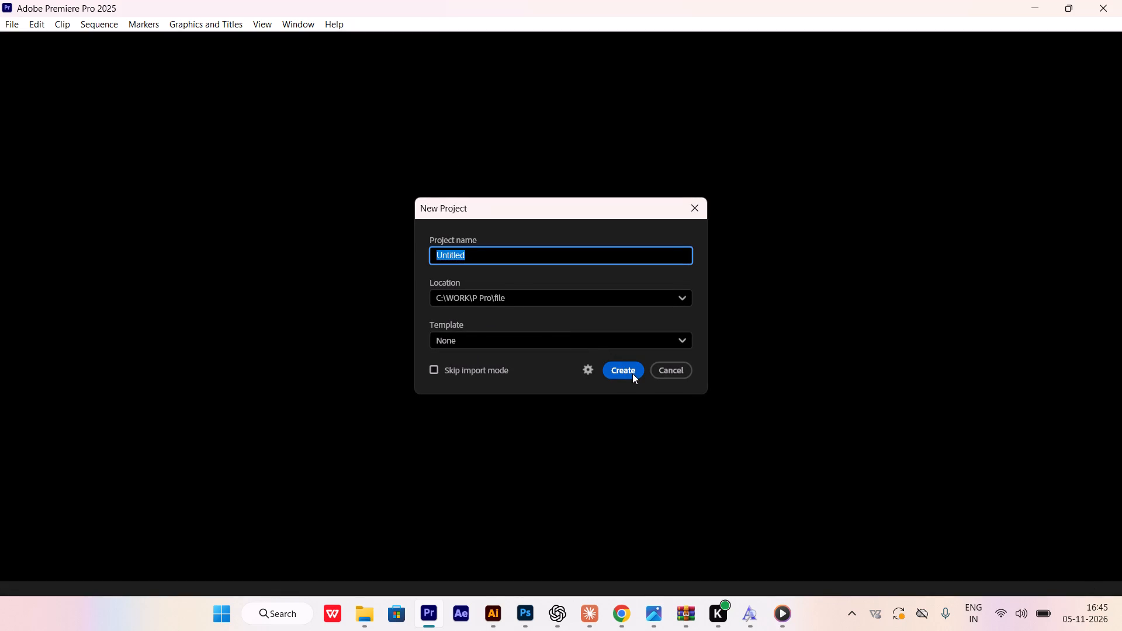
{"action": "left_click", "coordinate": [638, 294]}
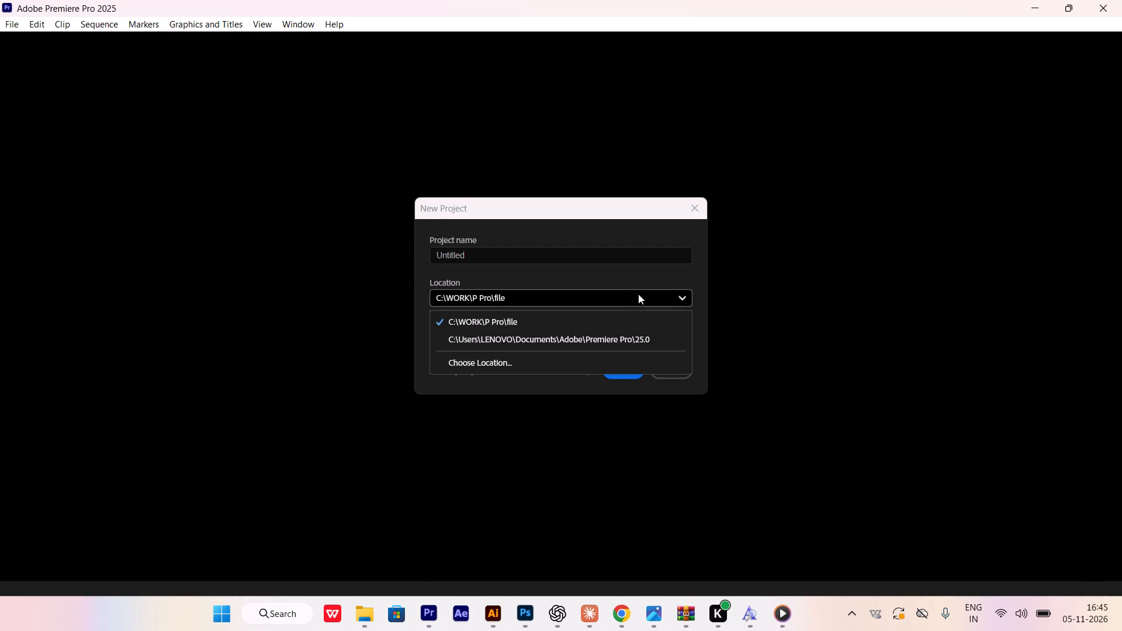
{"action": "left_click", "coordinate": [508, 363]}
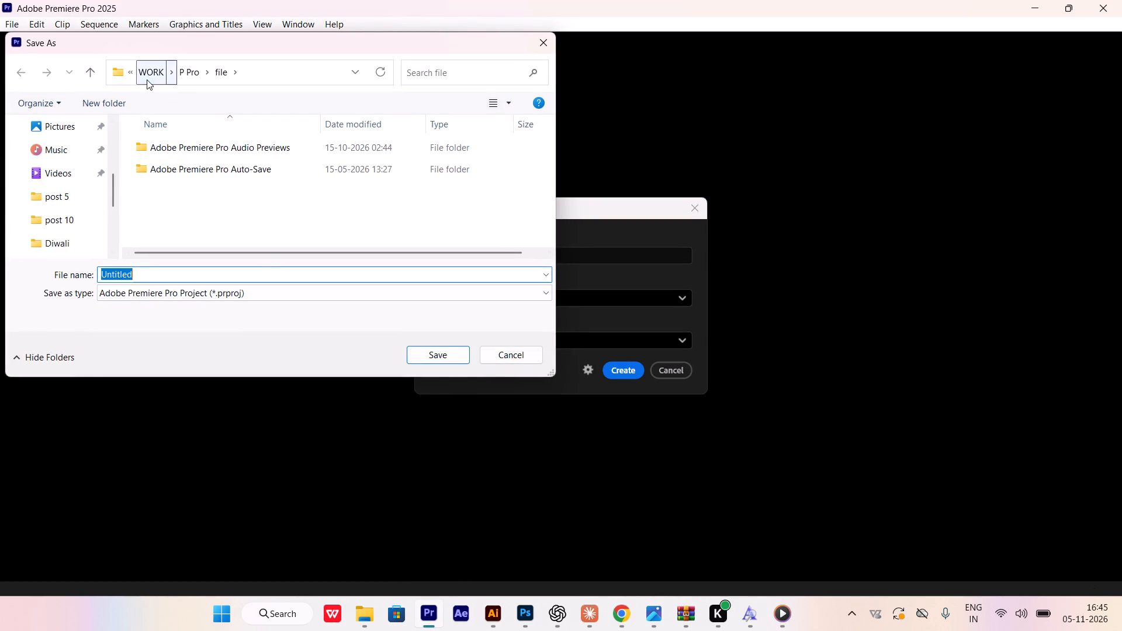
{"action": "left_click", "coordinate": [147, 79]}
{"action": "double_click", "coordinate": [202, 233]}
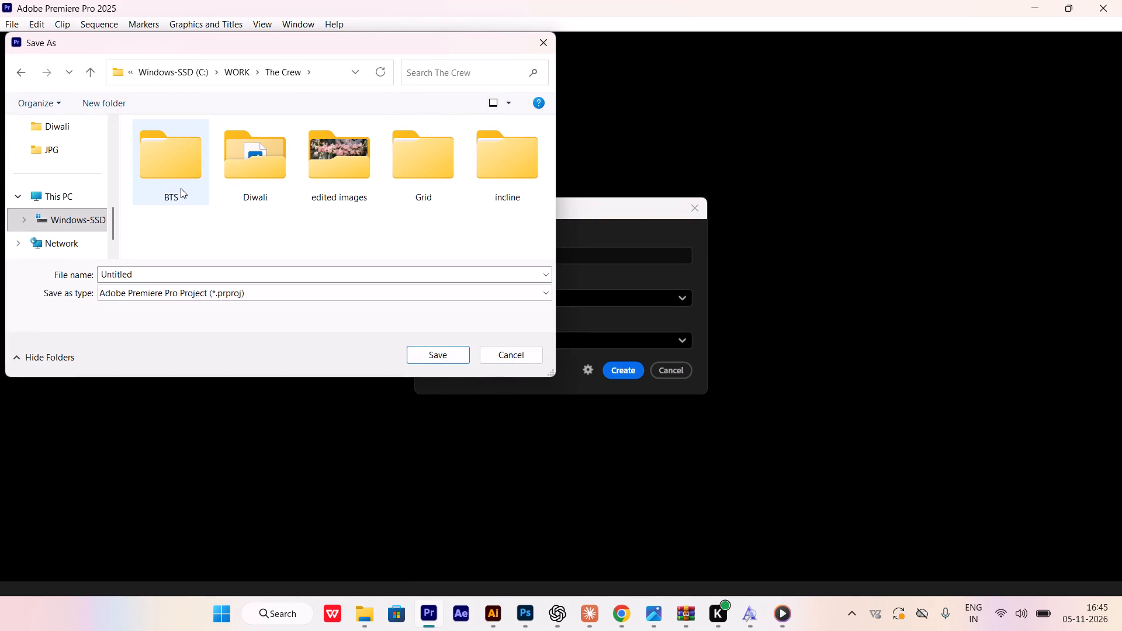
{"action": "double_click", "coordinate": [181, 188]}
{"action": "double_click", "coordinate": [171, 145]}
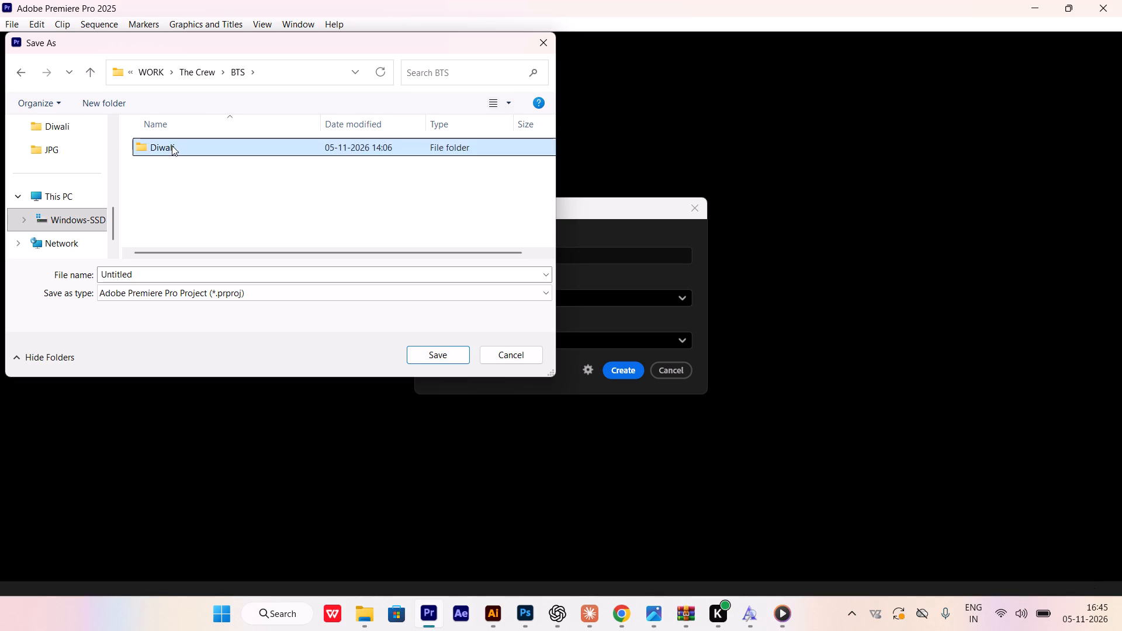
{"action": "left_click", "coordinate": [179, 271]}
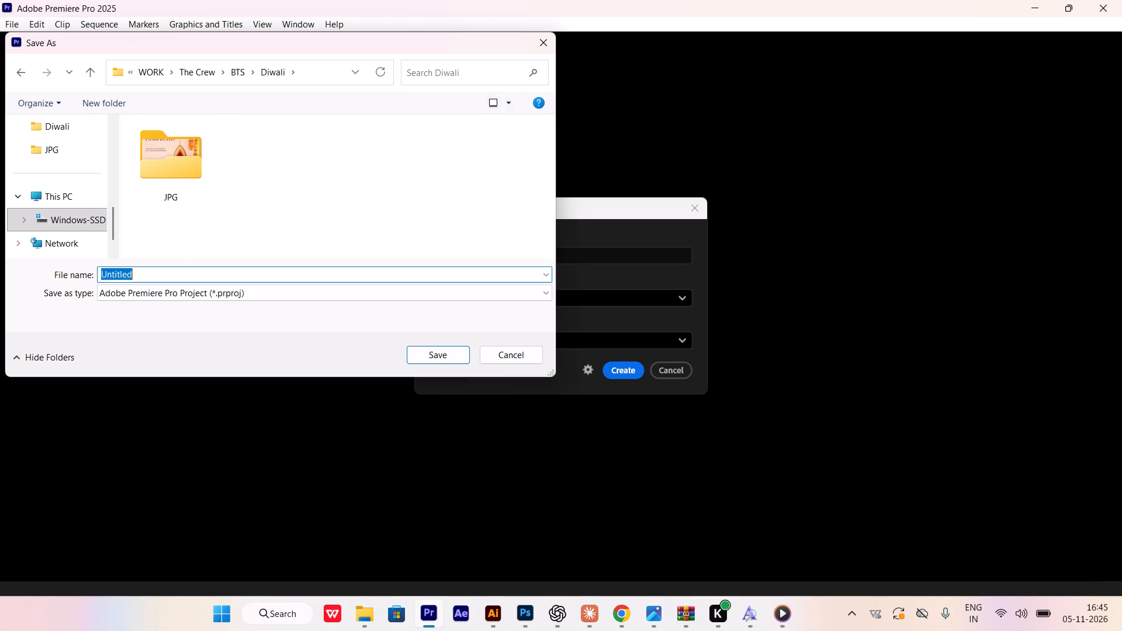
Create a new folder inside the Diwali folder.
{"action": "left_click", "coordinate": [124, 106]}
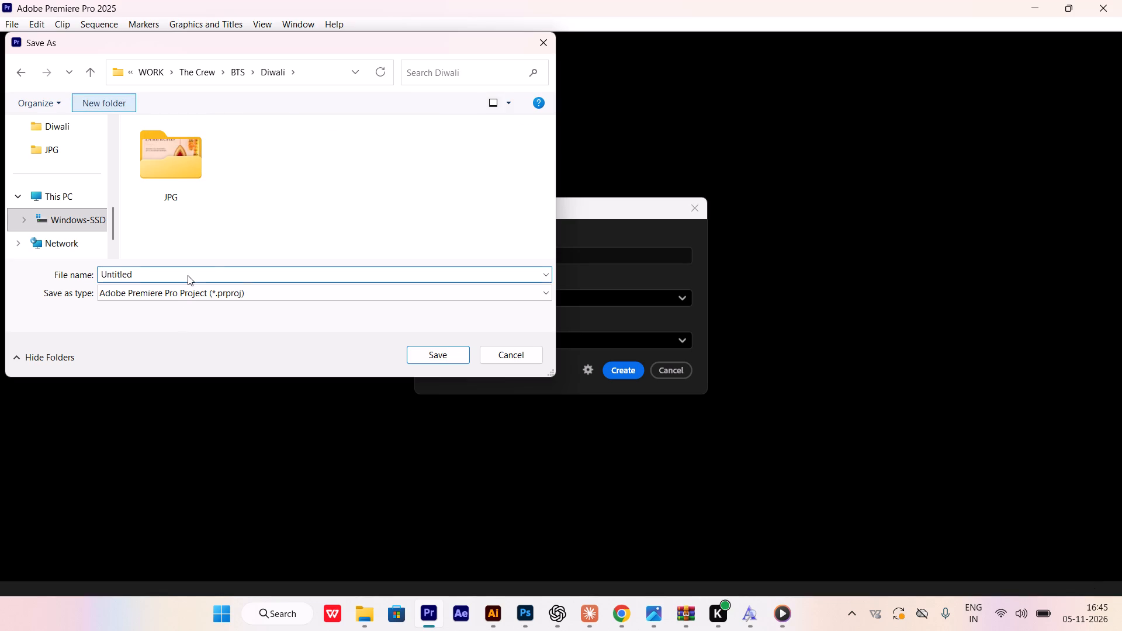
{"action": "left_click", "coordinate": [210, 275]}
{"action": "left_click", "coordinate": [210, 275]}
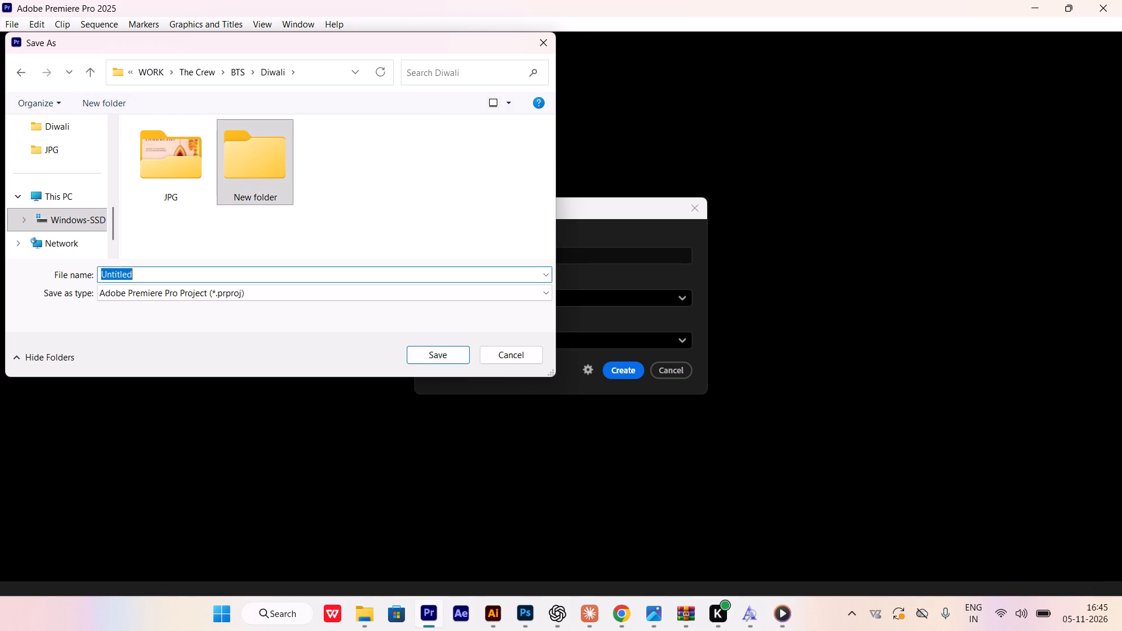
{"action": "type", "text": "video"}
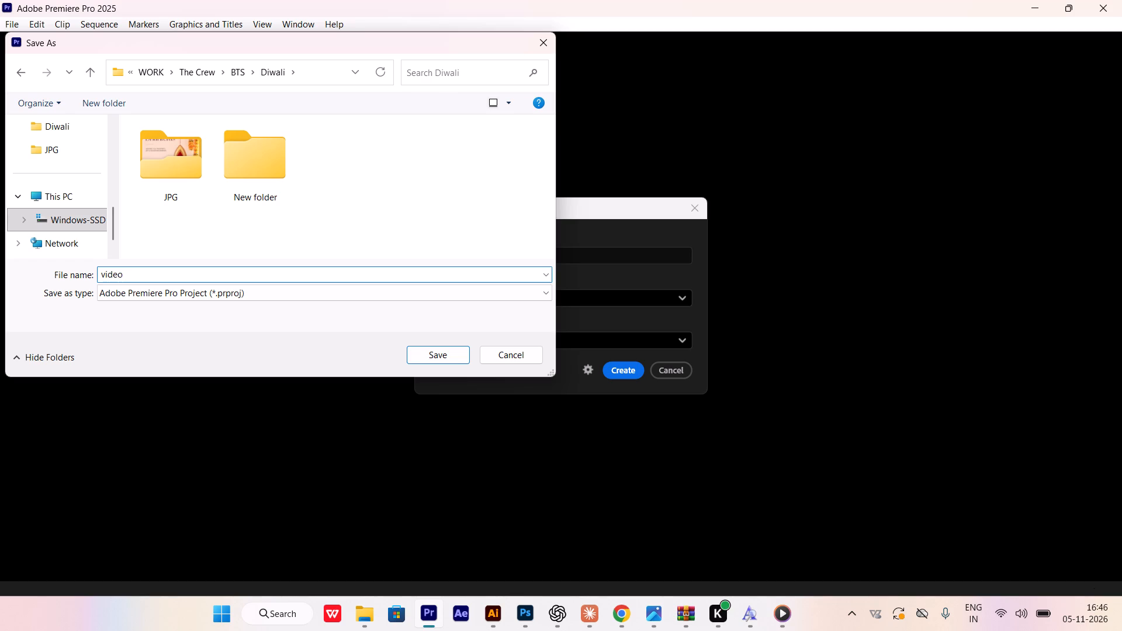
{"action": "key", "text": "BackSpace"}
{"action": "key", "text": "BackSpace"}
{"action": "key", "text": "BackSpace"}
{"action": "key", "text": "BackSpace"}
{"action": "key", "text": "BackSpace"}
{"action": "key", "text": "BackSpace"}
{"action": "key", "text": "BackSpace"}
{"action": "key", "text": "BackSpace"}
Rename the new folder in Diwali as Video.
{"action": "left_click", "coordinate": [265, 183]}
{"action": "right_click", "coordinate": [265, 183]}
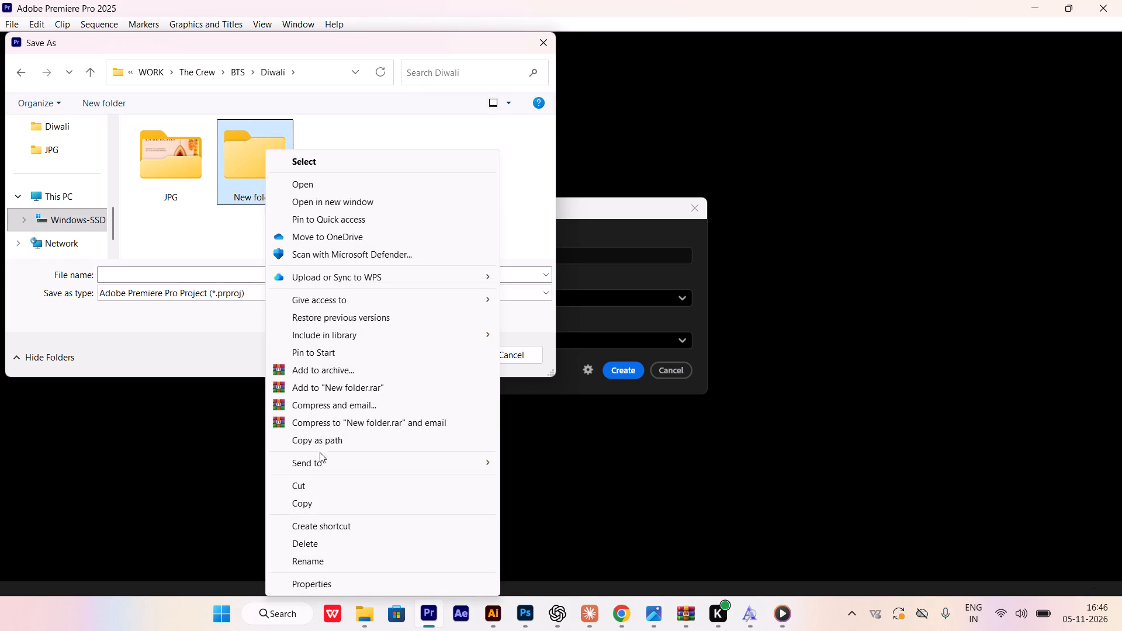
{"action": "left_click", "coordinate": [331, 560]}
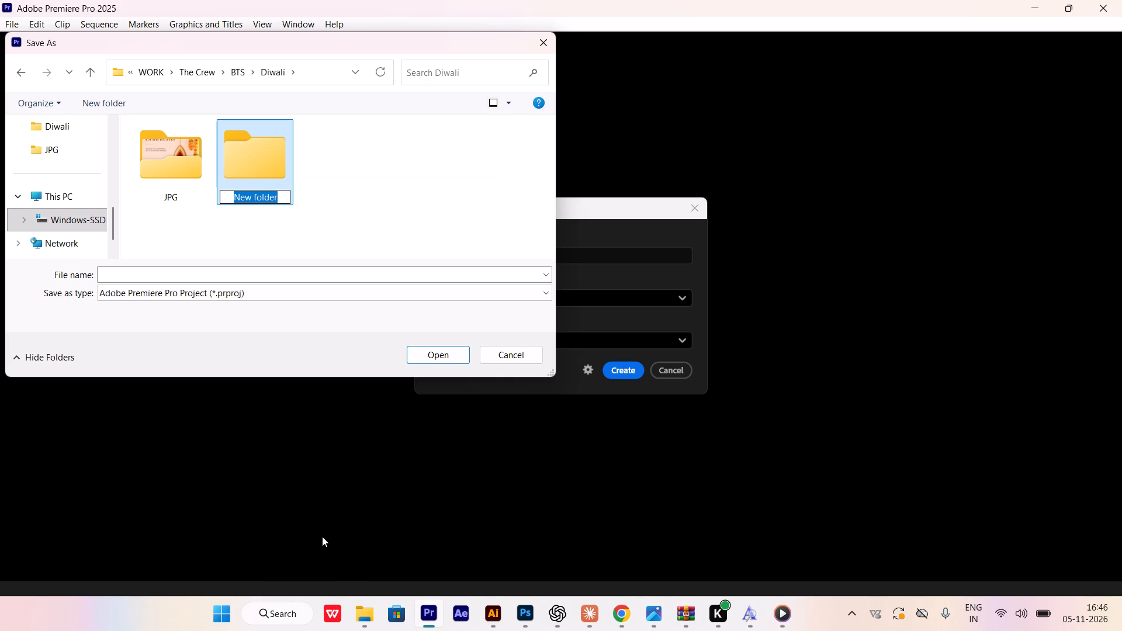
{"action": "type", "text": "Video"}
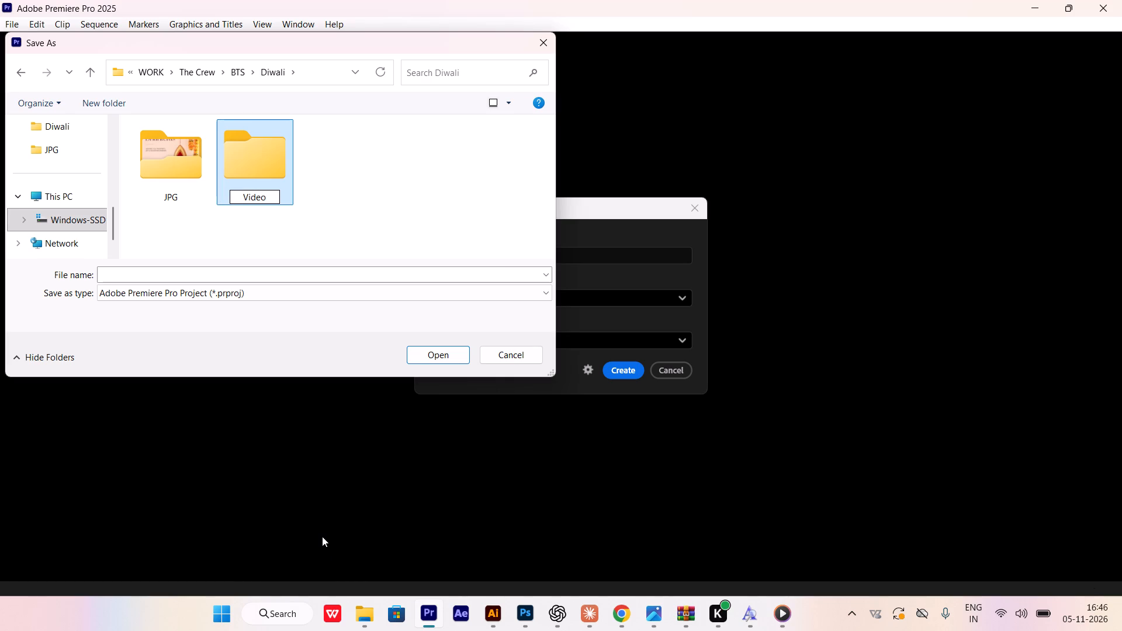
{"action": "key", "text": "Return"}
Save the project in the Video folder under the name "project V _ 01" and create it.
{"action": "double_click", "coordinate": [252, 151]}
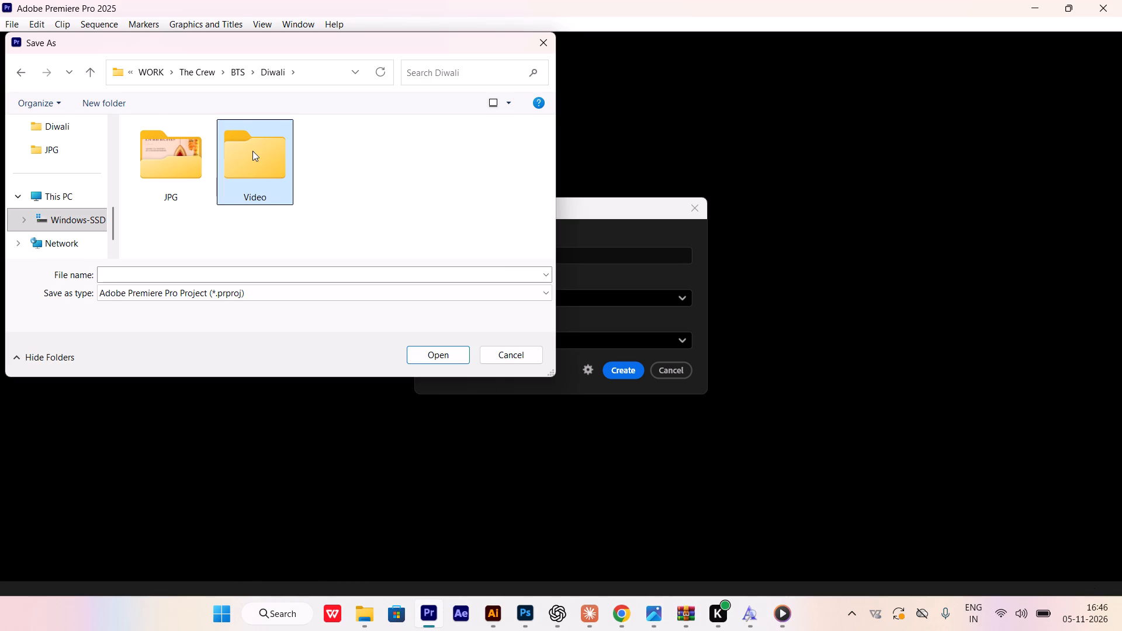
{"action": "left_click", "coordinate": [205, 280]}
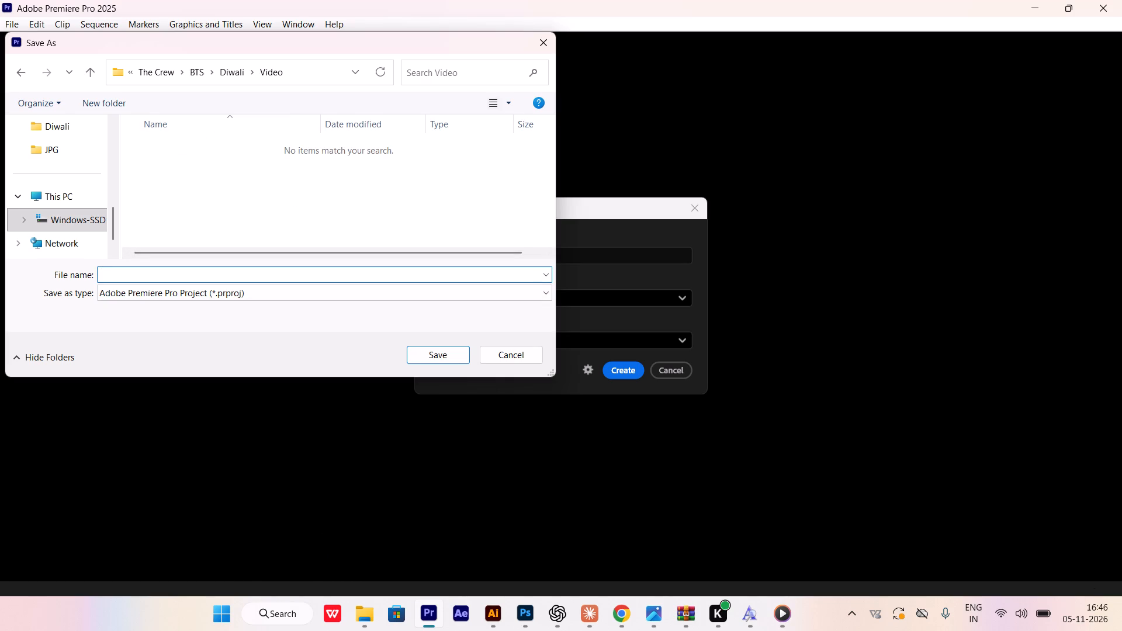
{"action": "type", "text": "project"}
{"action": "key", "text": "space"}
{"action": "key", "text": "shift+v"}
{"action": "key", "text": "space"}
{"action": "type", "text": "_"}
{"action": "key", "text": "space"}
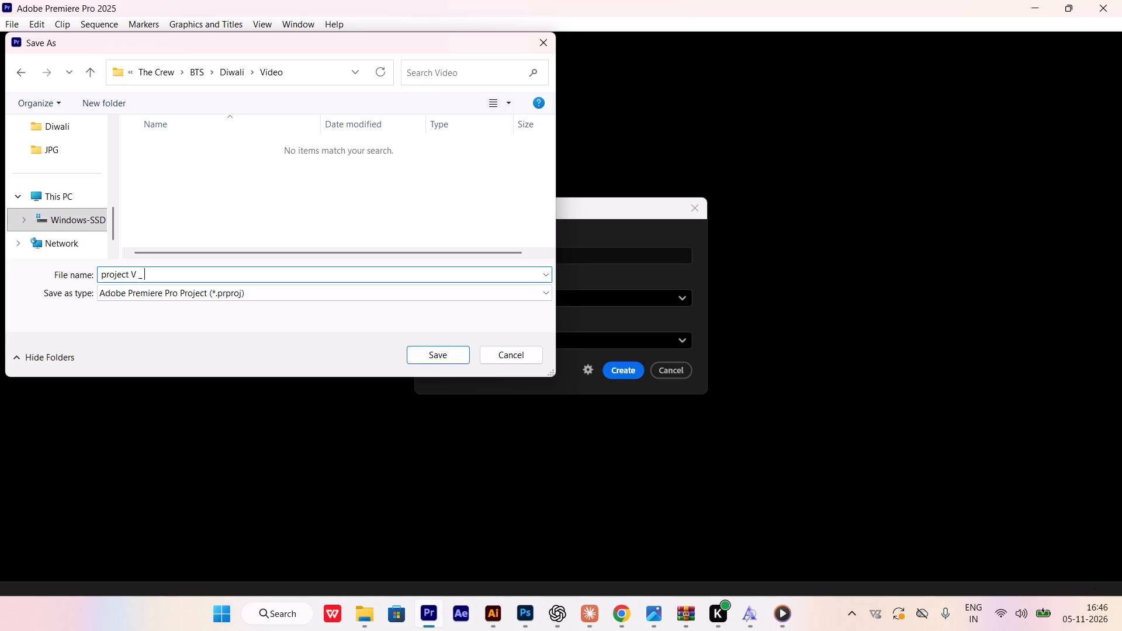
{"action": "type", "text": "01"}
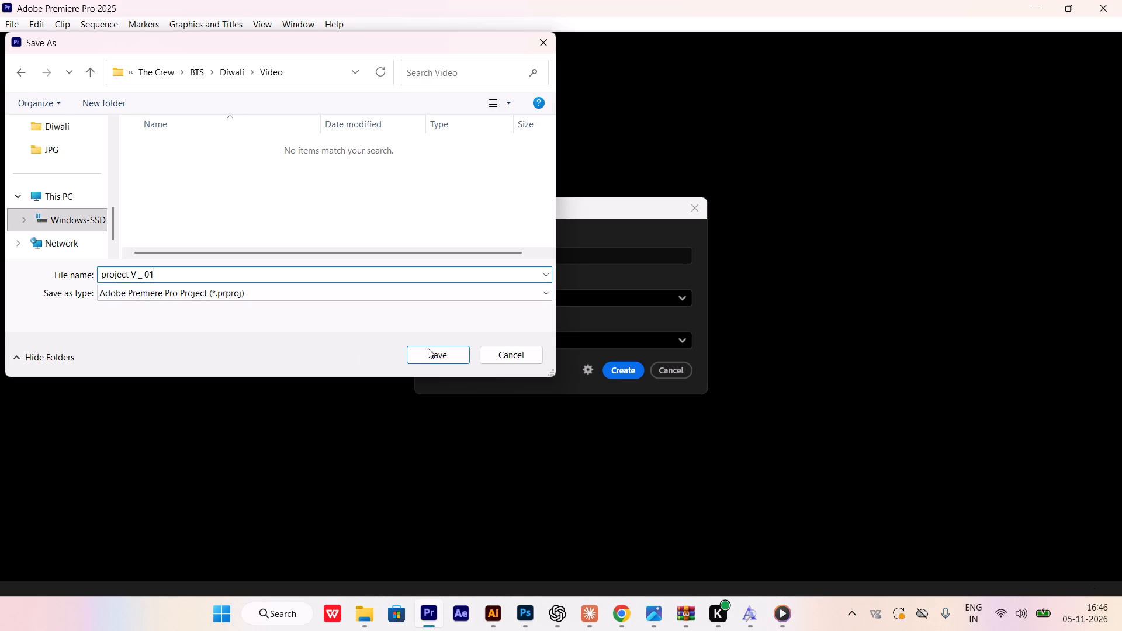
{"action": "left_click", "coordinate": [439, 355]}
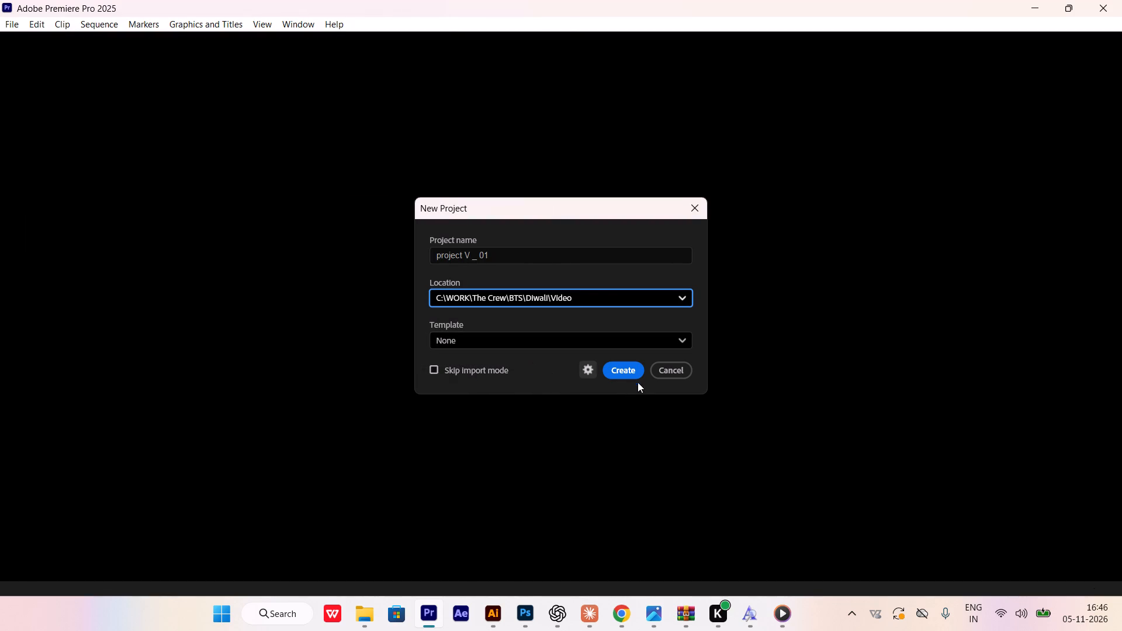
{"action": "left_click", "coordinate": [619, 369]}
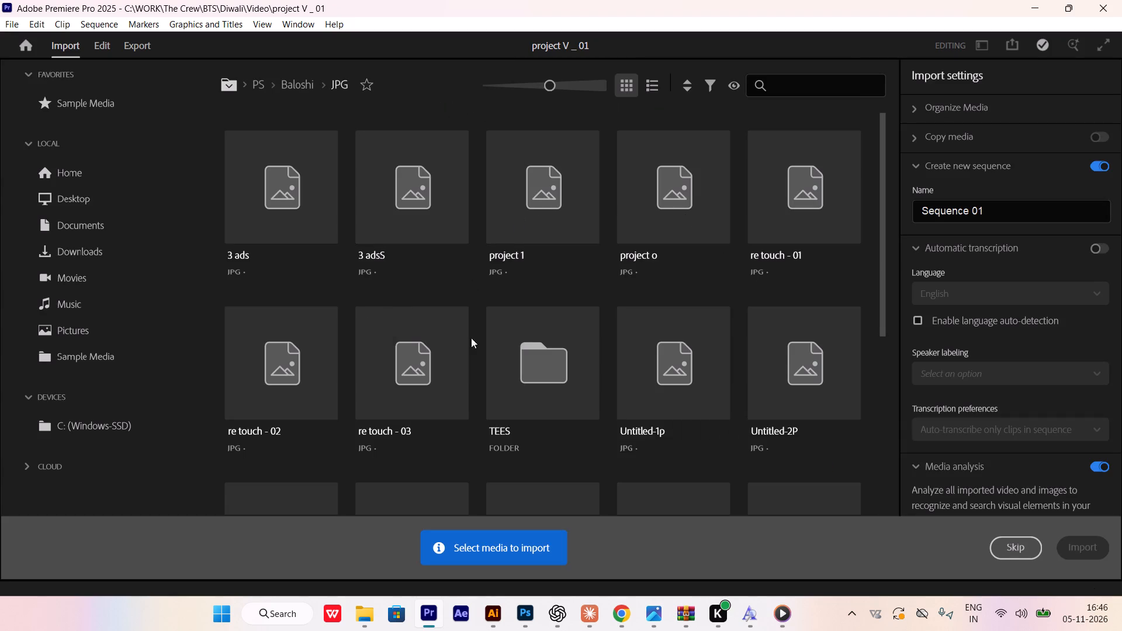
Look through the Baloshi JPG folder and the home folder for media to import.
{"action": "scroll", "coordinate": [1010, 293], "scroll_direction": "down", "scroll_amount": 2}
{"action": "scroll", "coordinate": [1010, 246], "scroll_direction": "up", "scroll_amount": 2}
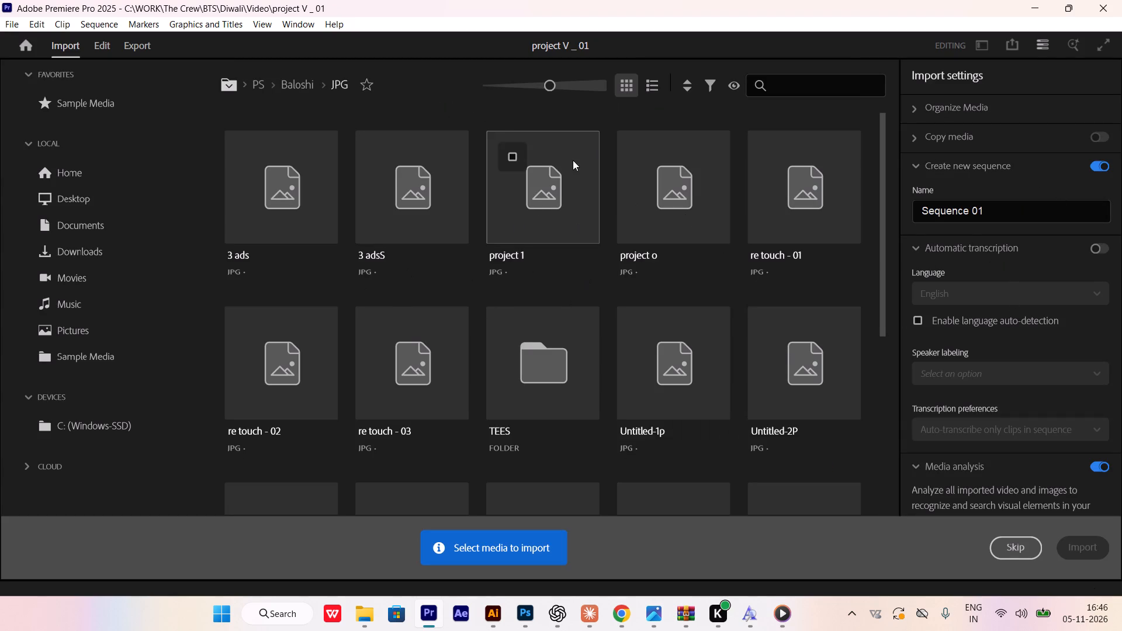
{"action": "scroll", "coordinate": [1091, 428], "scroll_direction": "down", "scroll_amount": 3}
{"action": "scroll", "coordinate": [1121, 228], "scroll_direction": "up", "scroll_amount": 3}
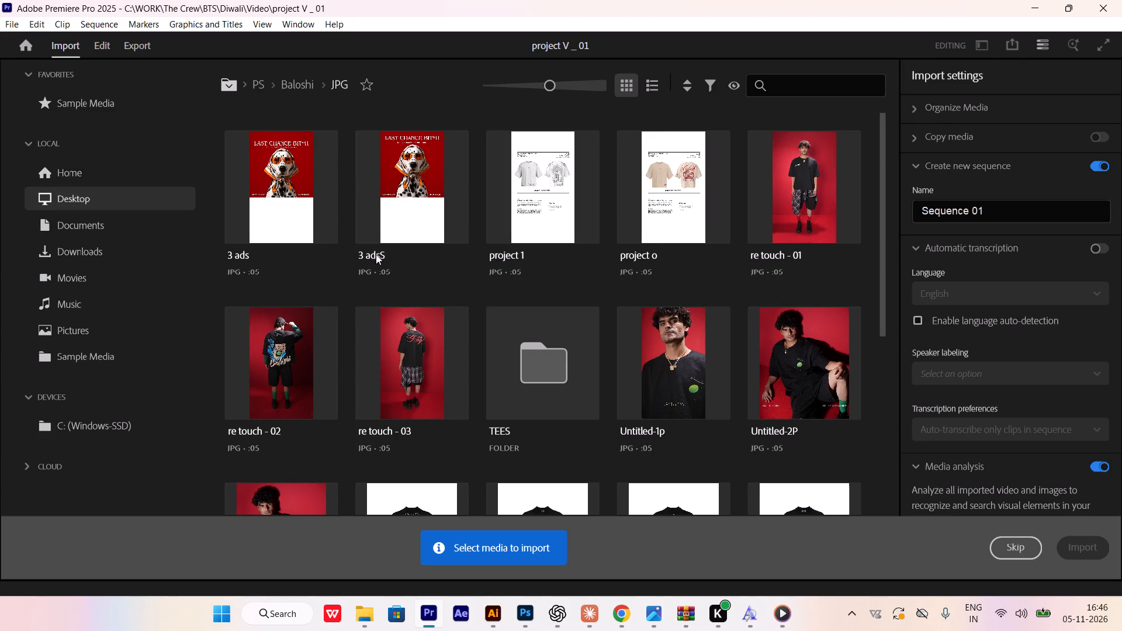
{"action": "scroll", "coordinate": [370, 265], "scroll_direction": "down", "scroll_amount": 1}
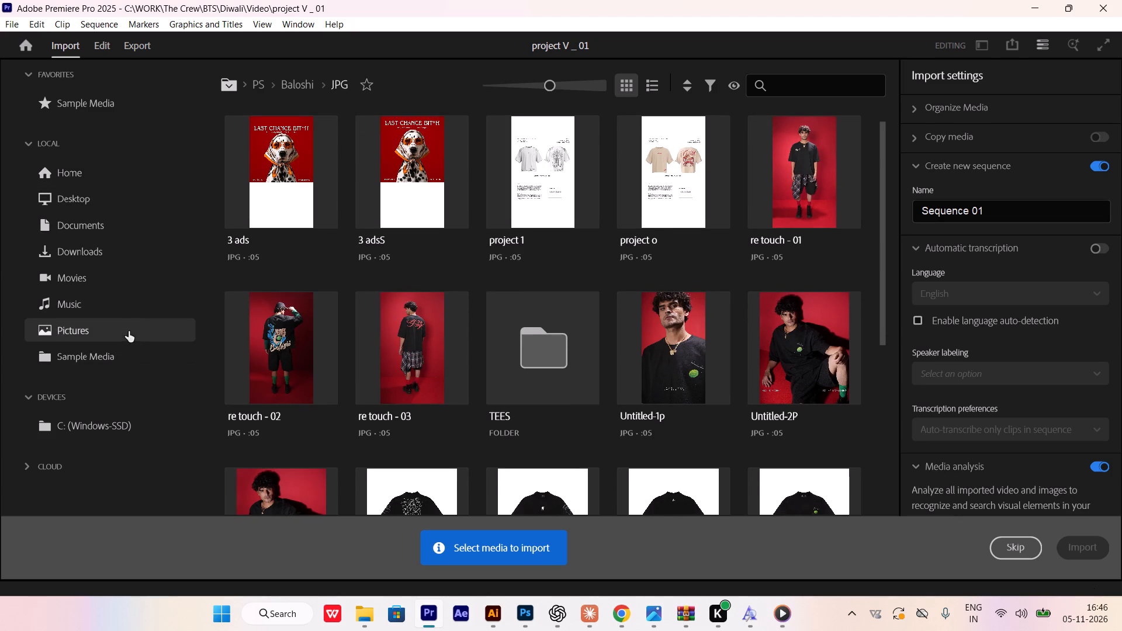
{"action": "left_click", "coordinate": [118, 356]}
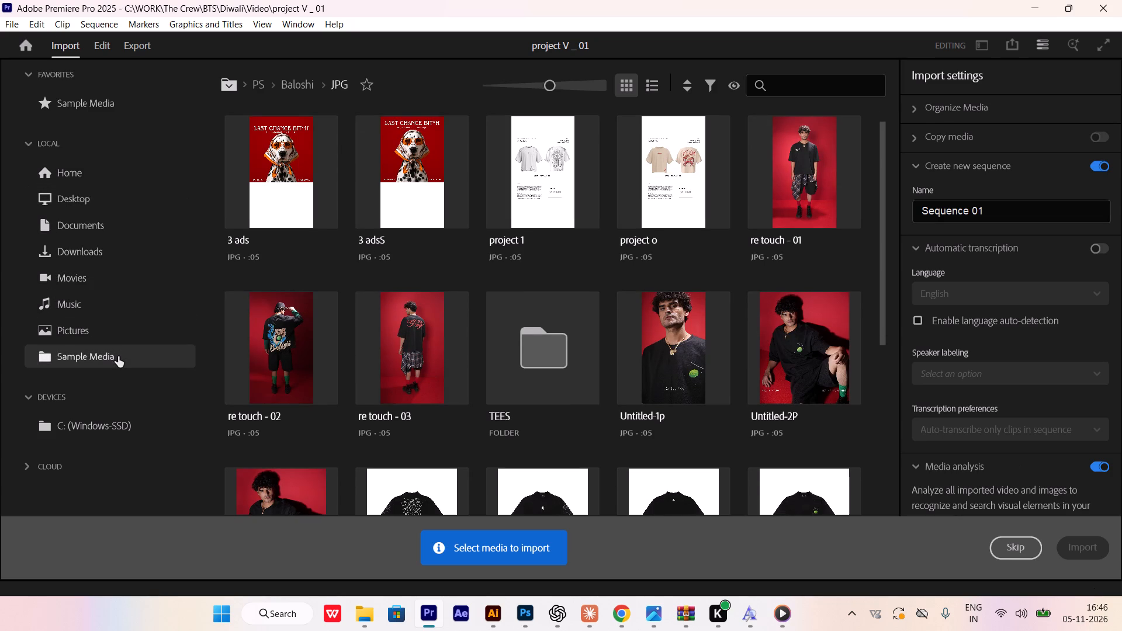
{"action": "scroll", "coordinate": [129, 231], "scroll_direction": "up", "scroll_amount": 1}
{"action": "left_click", "coordinate": [123, 169]}
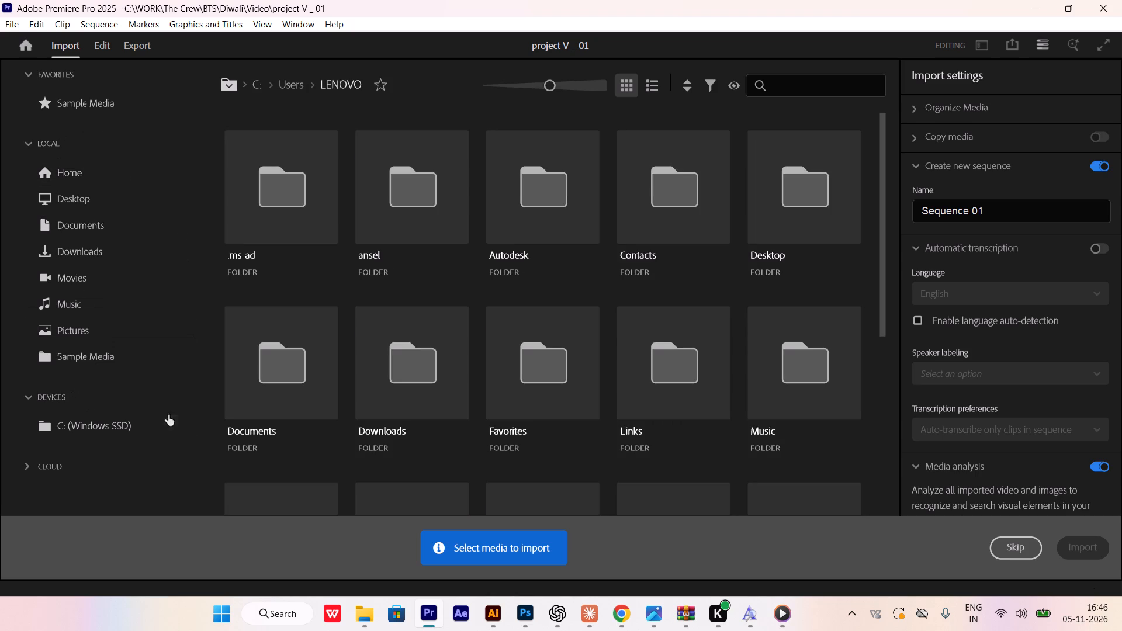
Browse the C: drive and its Users > Public folder for the video to import.
{"action": "left_click", "coordinate": [161, 420]}
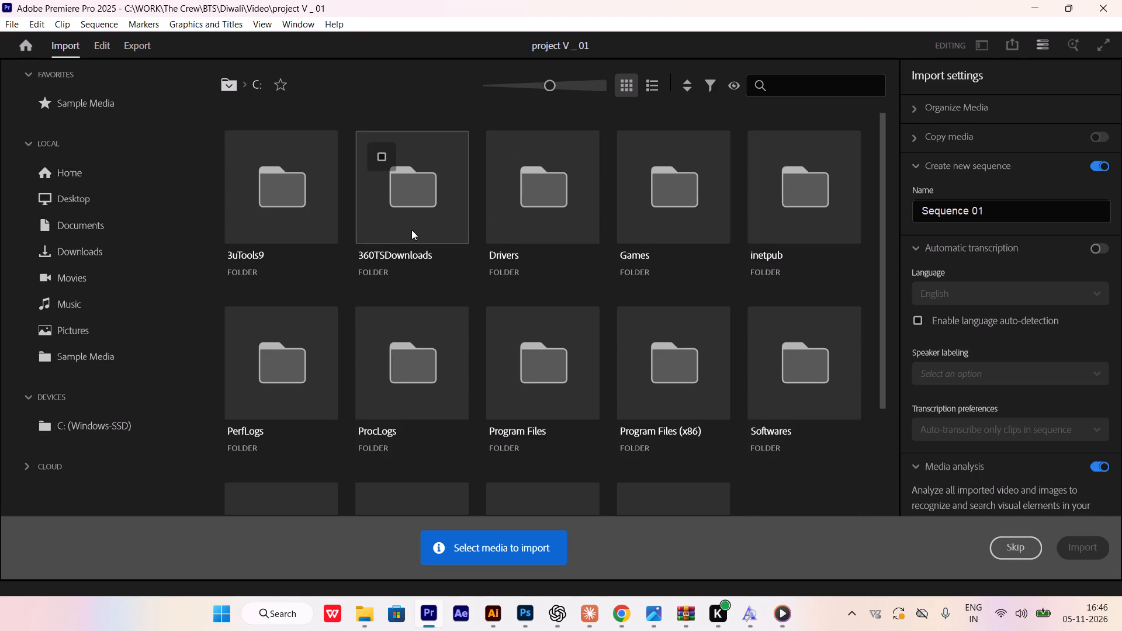
{"action": "scroll", "coordinate": [505, 251], "scroll_direction": "down", "scroll_amount": 1}
{"action": "scroll", "coordinate": [744, 195], "scroll_direction": "down", "scroll_amount": 1}
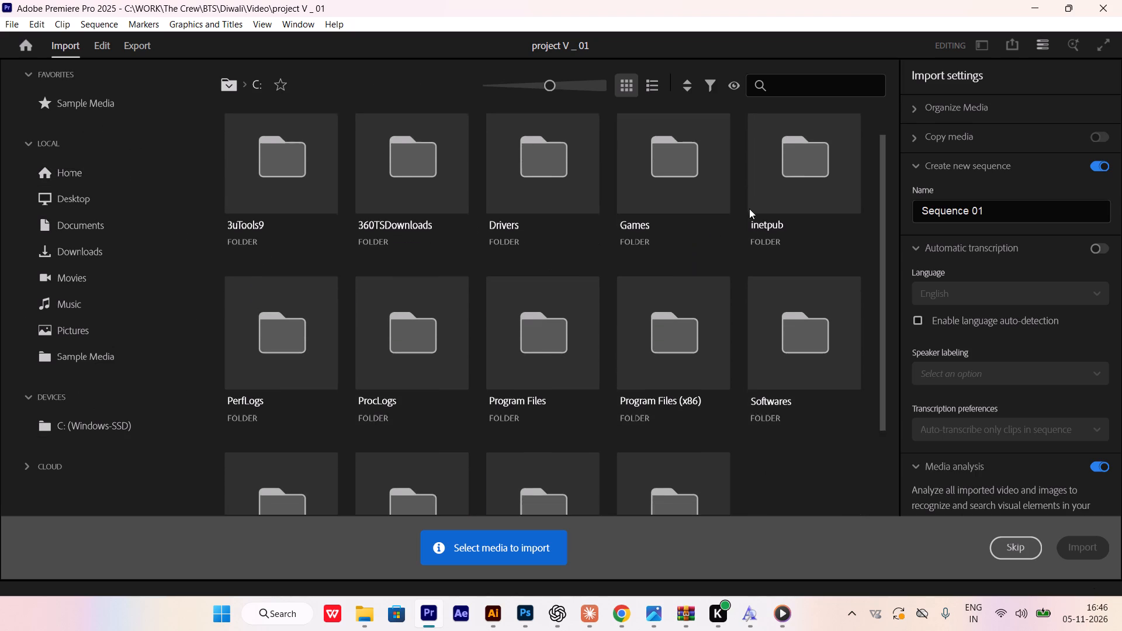
{"action": "scroll", "coordinate": [749, 209], "scroll_direction": "down", "scroll_amount": 2}
{"action": "scroll", "coordinate": [421, 339], "scroll_direction": "up", "scroll_amount": 3}
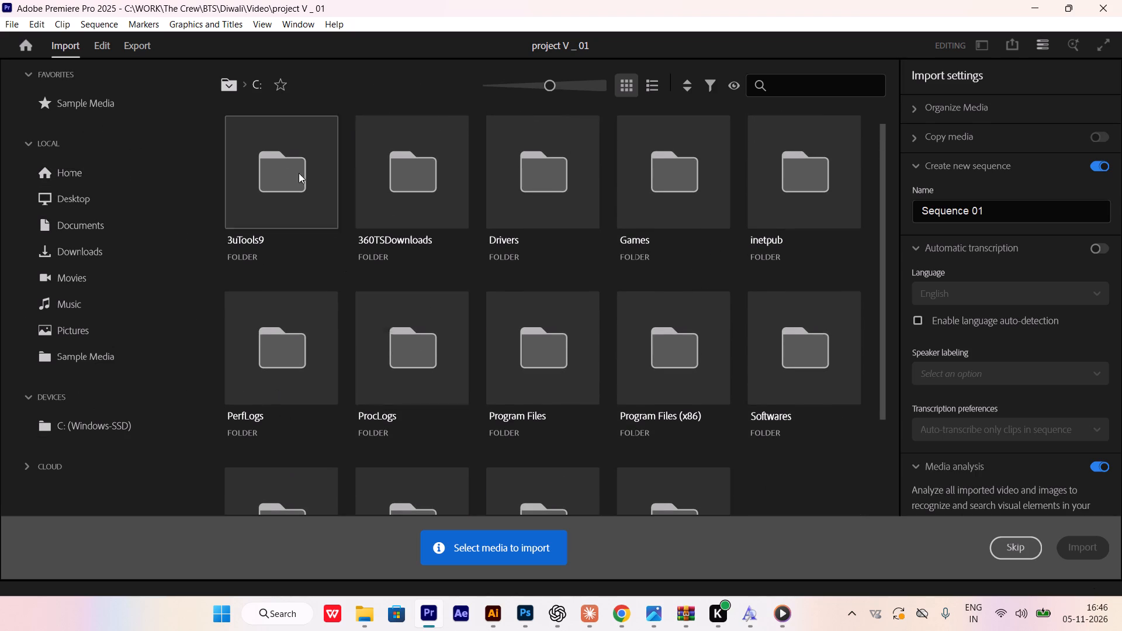
{"action": "left_click", "coordinate": [242, 86]}
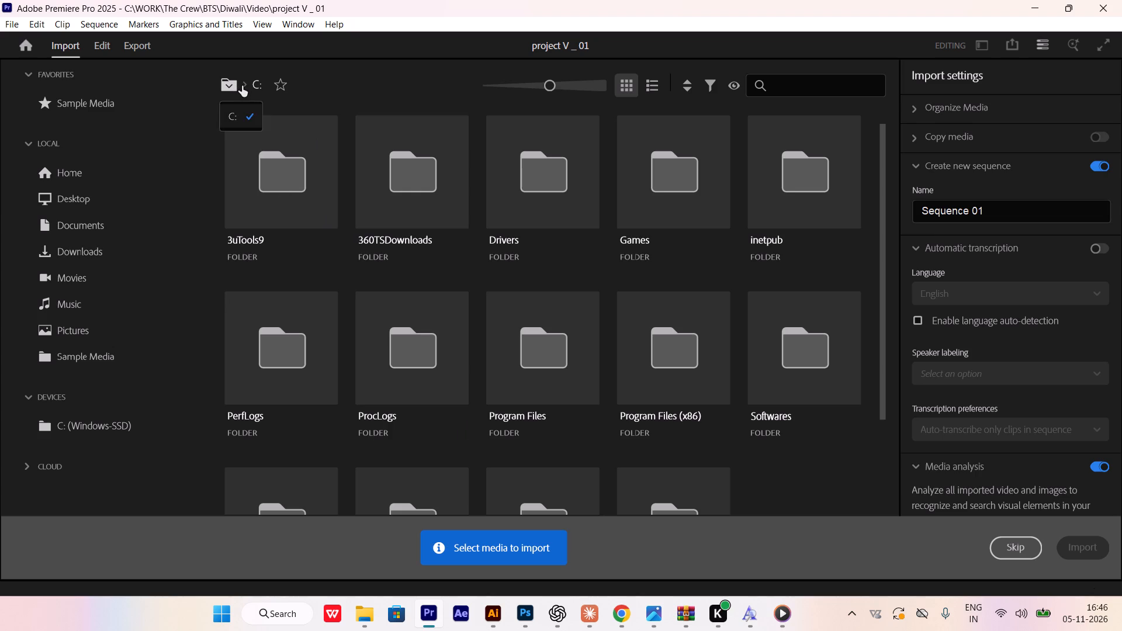
{"action": "left_click", "coordinate": [242, 86]}
{"action": "scroll", "coordinate": [512, 237], "scroll_direction": "down", "scroll_amount": 1}
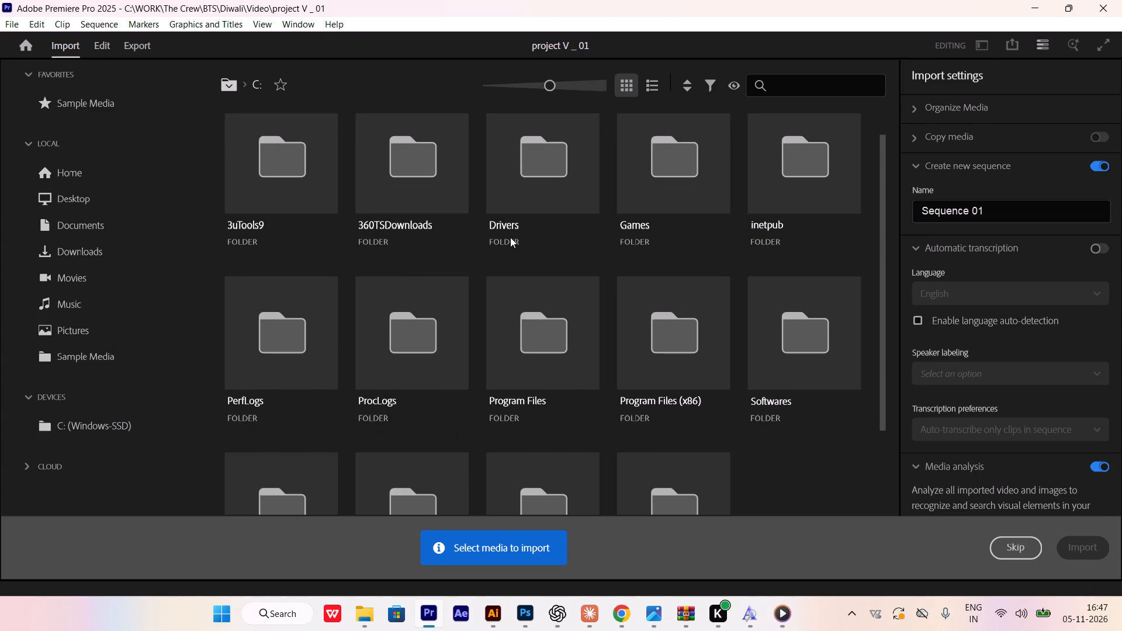
{"action": "scroll", "coordinate": [418, 268], "scroll_direction": "down", "scroll_amount": 1}
{"action": "scroll", "coordinate": [452, 349], "scroll_direction": "down", "scroll_amount": 5}
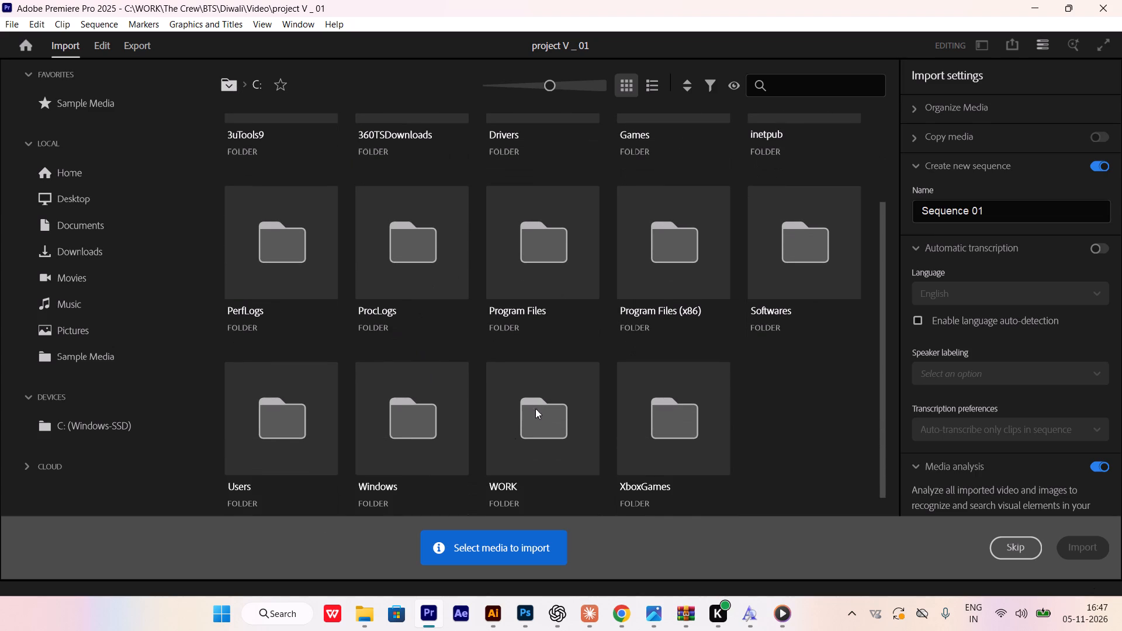
{"action": "double_click", "coordinate": [296, 415]}
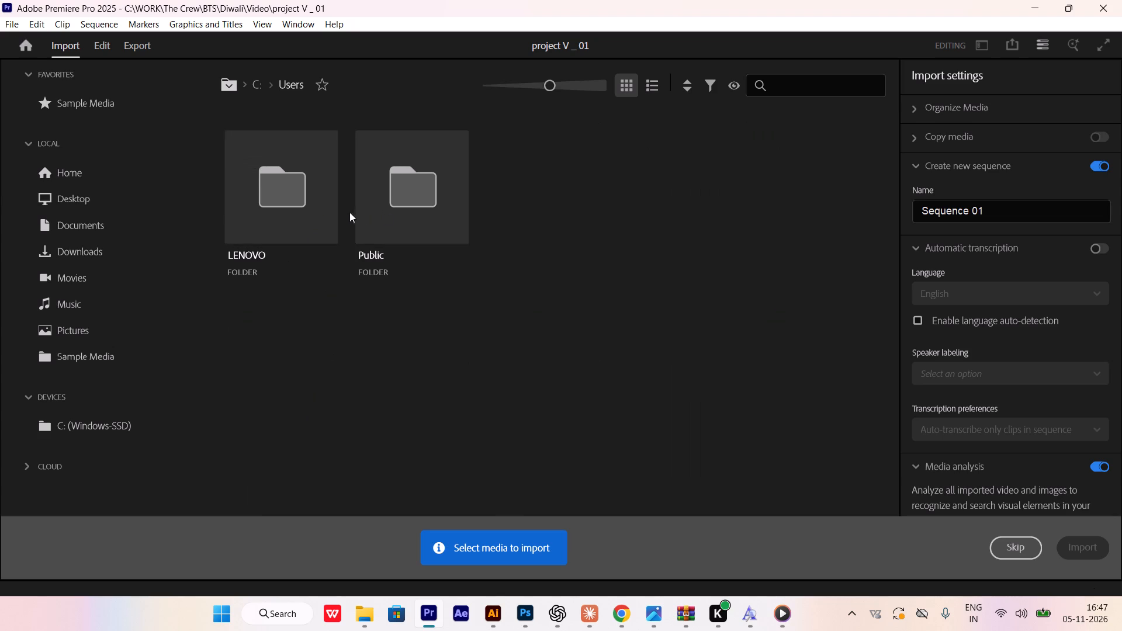
{"action": "double_click", "coordinate": [361, 212]}
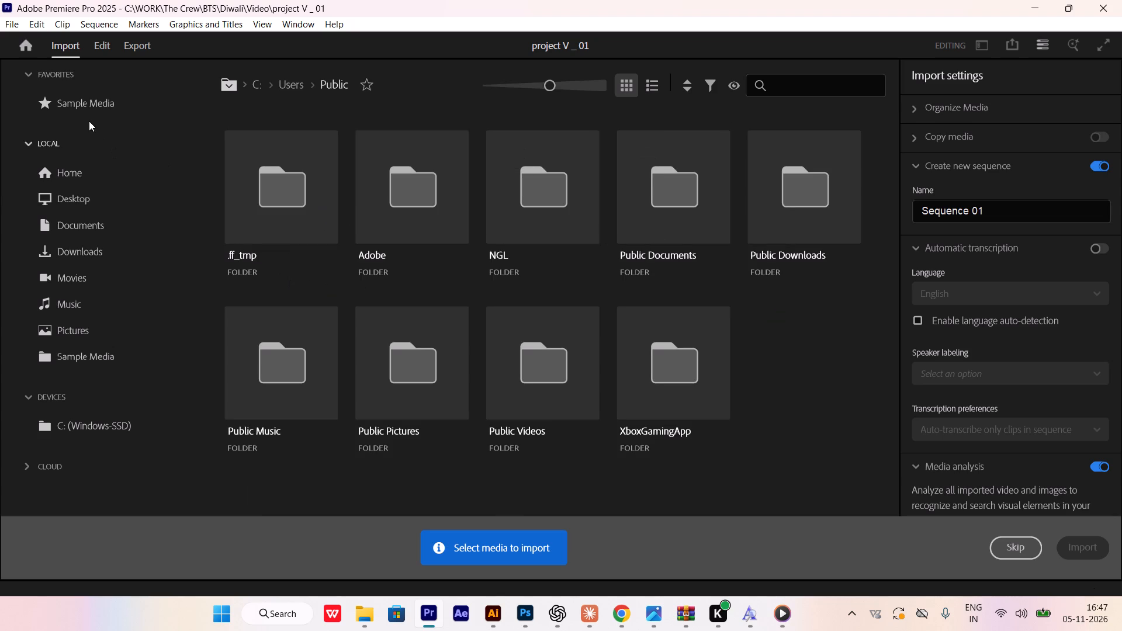
{"action": "left_click", "coordinate": [25, 149]}
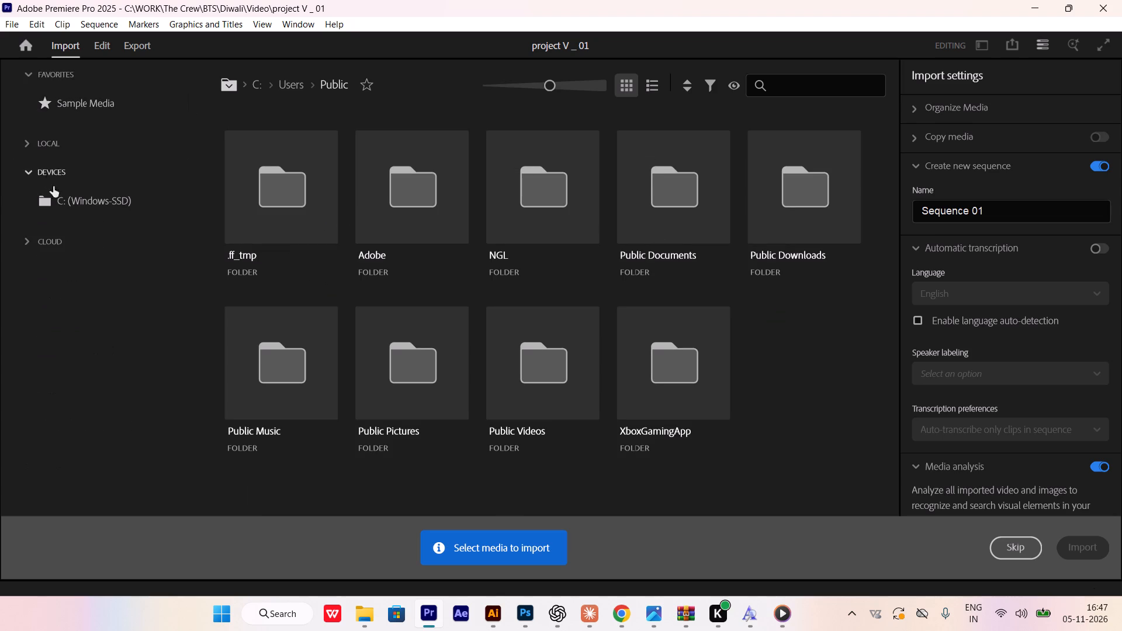
{"action": "left_click", "coordinate": [29, 150]}
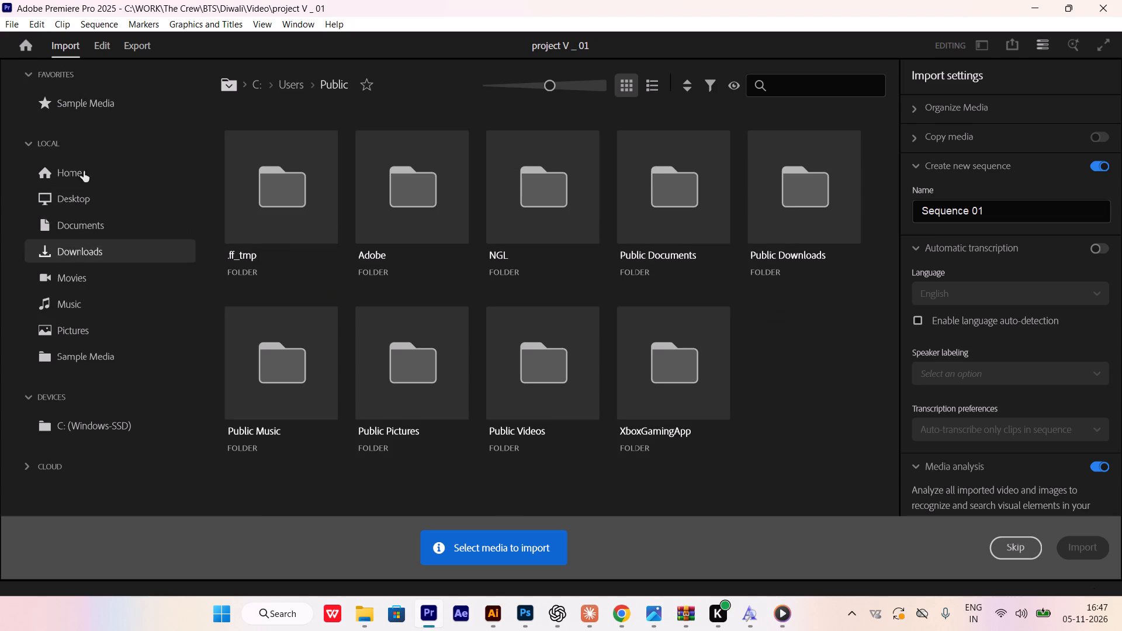
{"action": "left_click", "coordinate": [84, 103]}
Open the Downloads folder as the source of the media to import.
{"action": "left_click", "coordinate": [96, 251]}
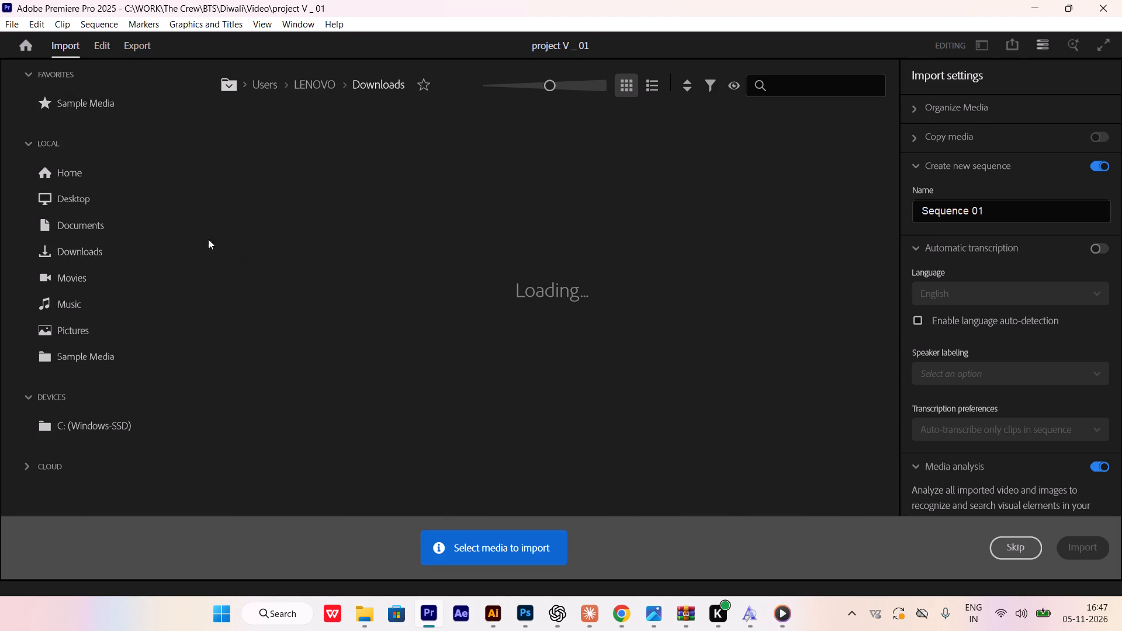
{"action": "left_click", "coordinate": [119, 254]}
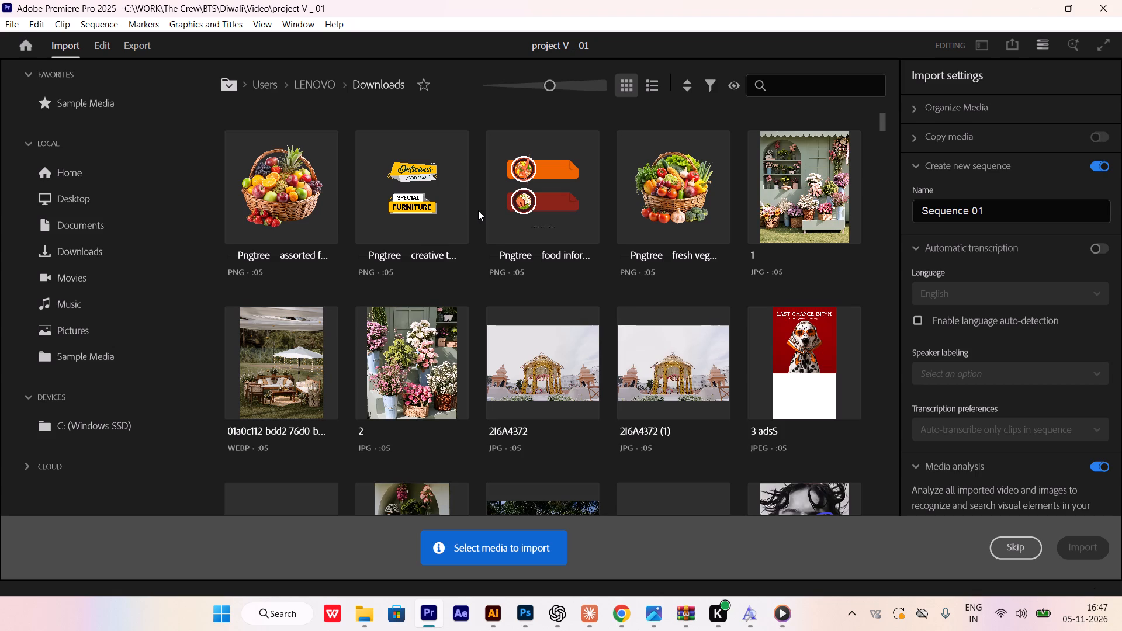
Look through the files in the Downloads folder for the Diwali video.
{"action": "scroll", "coordinate": [896, 260], "scroll_direction": "down", "scroll_amount": 2}
{"action": "scroll", "coordinate": [739, 304], "scroll_direction": "down", "scroll_amount": 6}
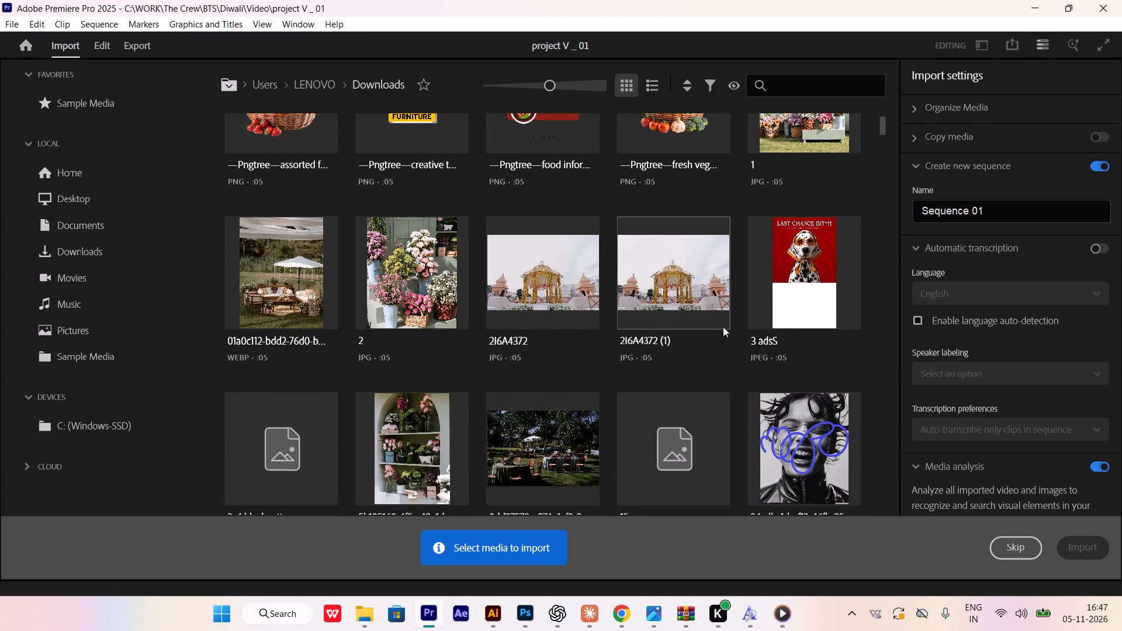
{"action": "scroll", "coordinate": [723, 327], "scroll_direction": "down", "scroll_amount": 1}
{"action": "scroll", "coordinate": [629, 352], "scroll_direction": "down", "scroll_amount": 12}
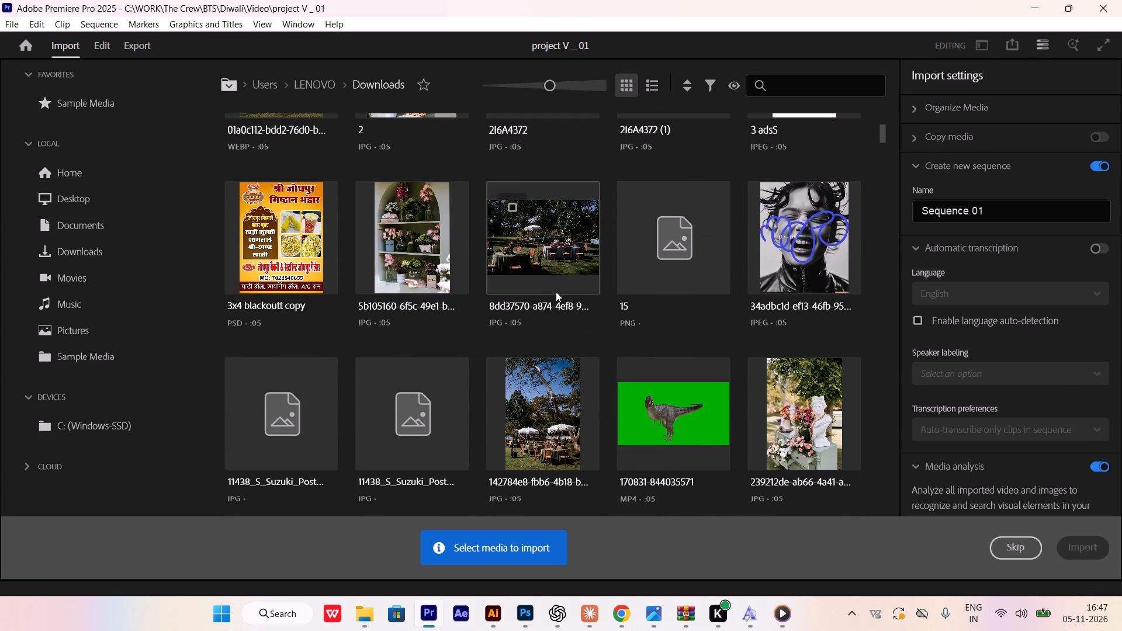
{"action": "scroll", "coordinate": [598, 300], "scroll_direction": "up", "scroll_amount": 3}
{"action": "scroll", "coordinate": [598, 292], "scroll_direction": "down", "scroll_amount": 3}
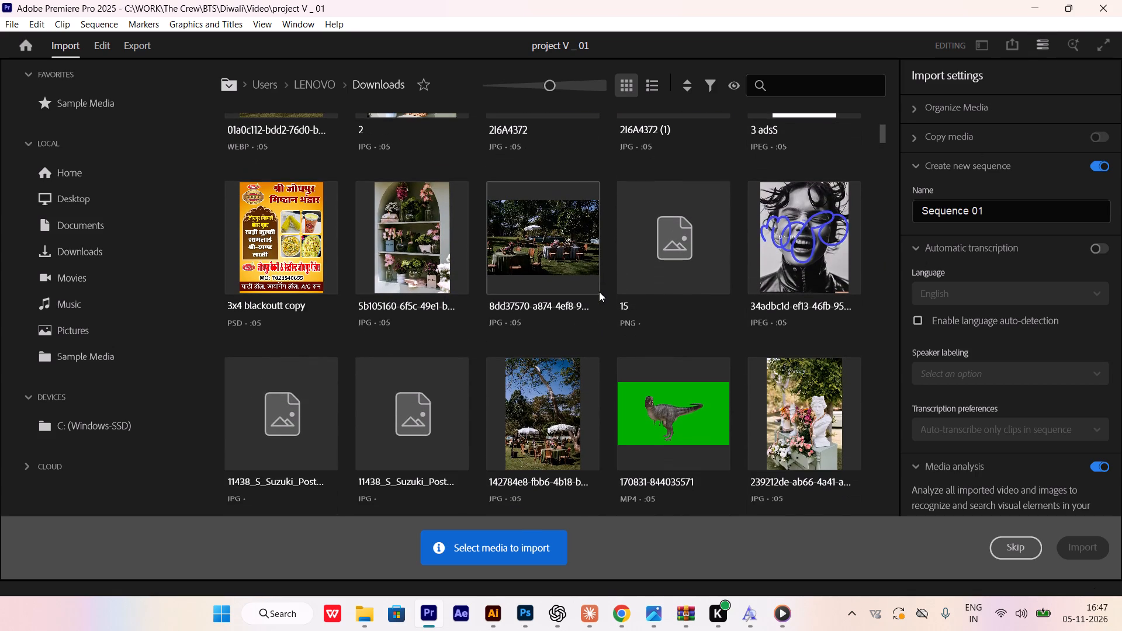
{"action": "scroll", "coordinate": [599, 292], "scroll_direction": "up", "scroll_amount": 18}
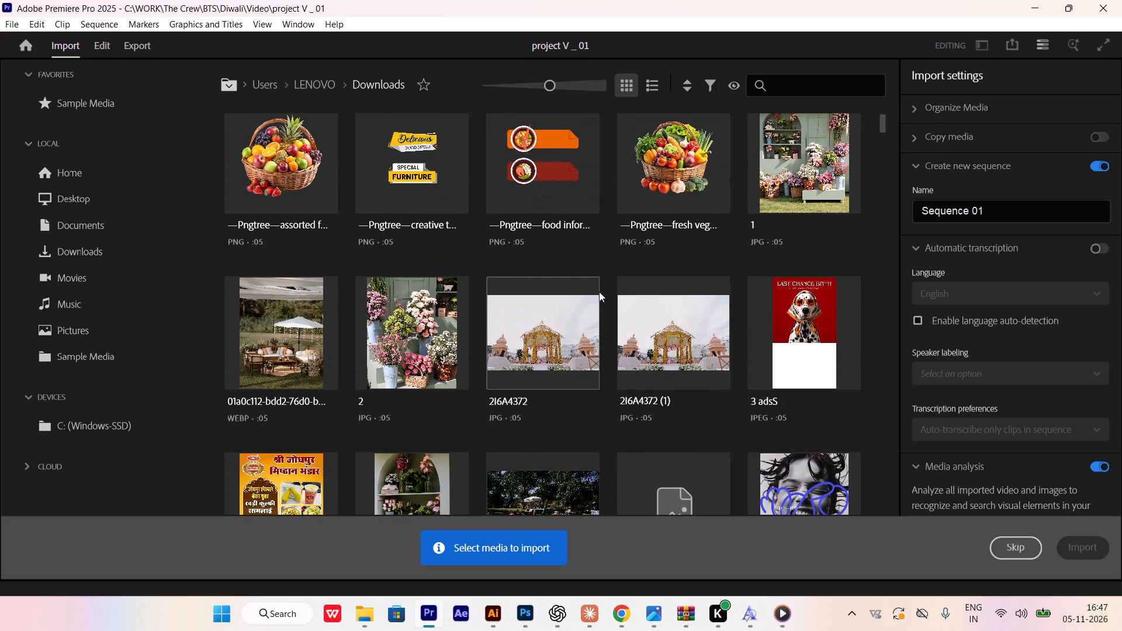
{"action": "scroll", "coordinate": [599, 292], "scroll_direction": "down", "scroll_amount": 5}
{"action": "scroll", "coordinate": [599, 292], "scroll_direction": "down", "scroll_amount": 17}
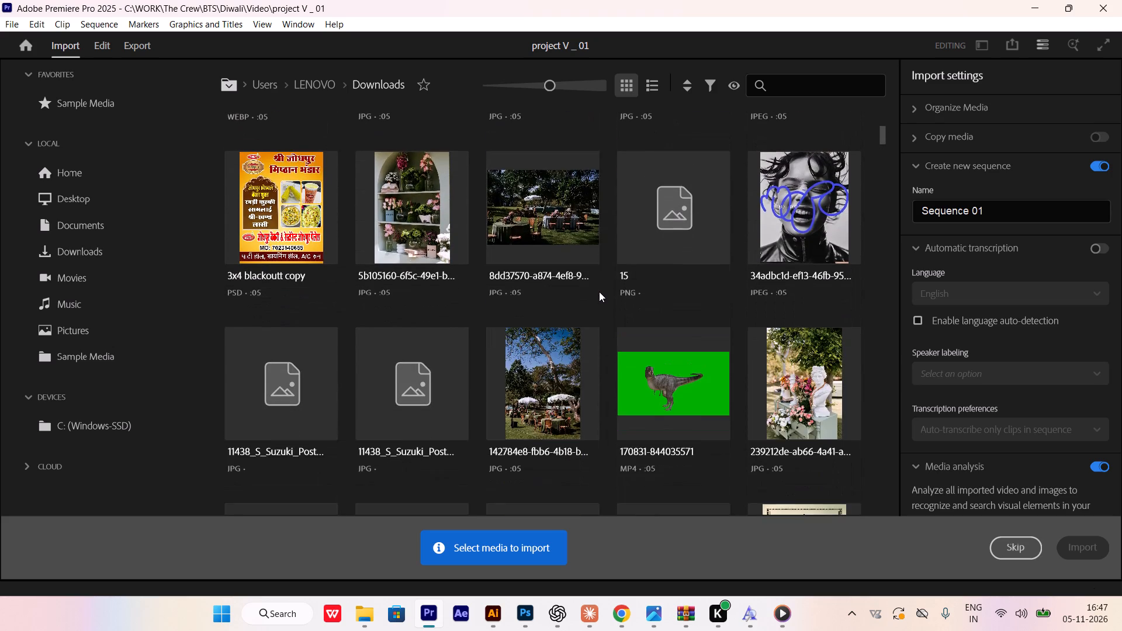
{"action": "scroll", "coordinate": [599, 292], "scroll_direction": "down", "scroll_amount": 13}
{"action": "scroll", "coordinate": [600, 292], "scroll_direction": "up", "scroll_amount": 11}
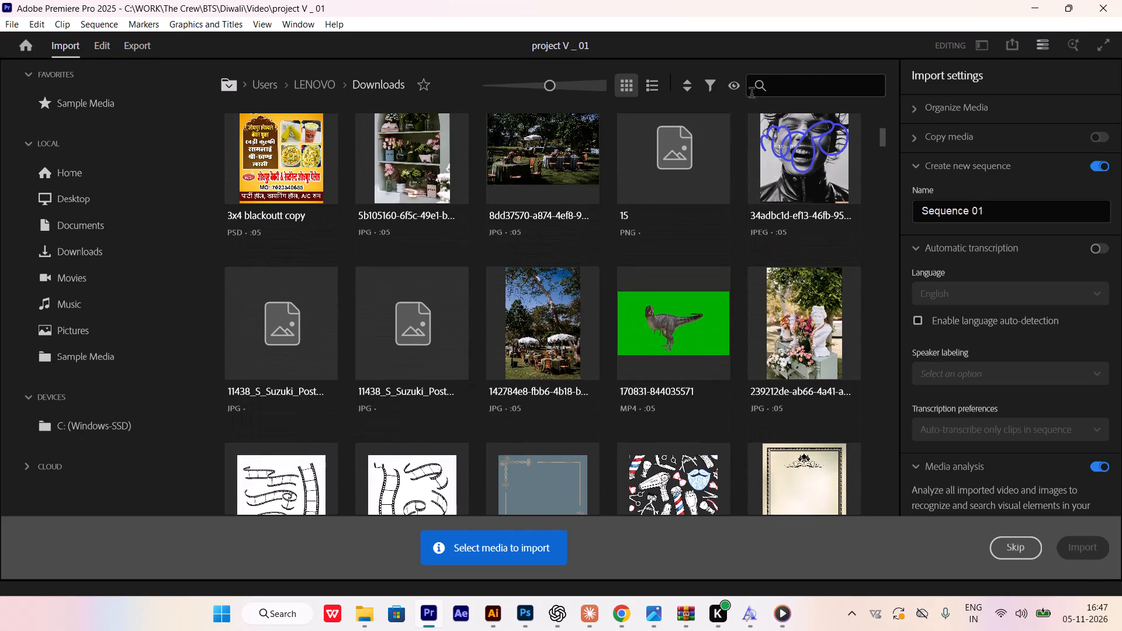
Search Downloads for "bts" and import the MP4 video BTS--- with a new sequence named Sequence 01.
{"action": "left_click", "coordinate": [800, 89]}
{"action": "type", "text": "bts"}
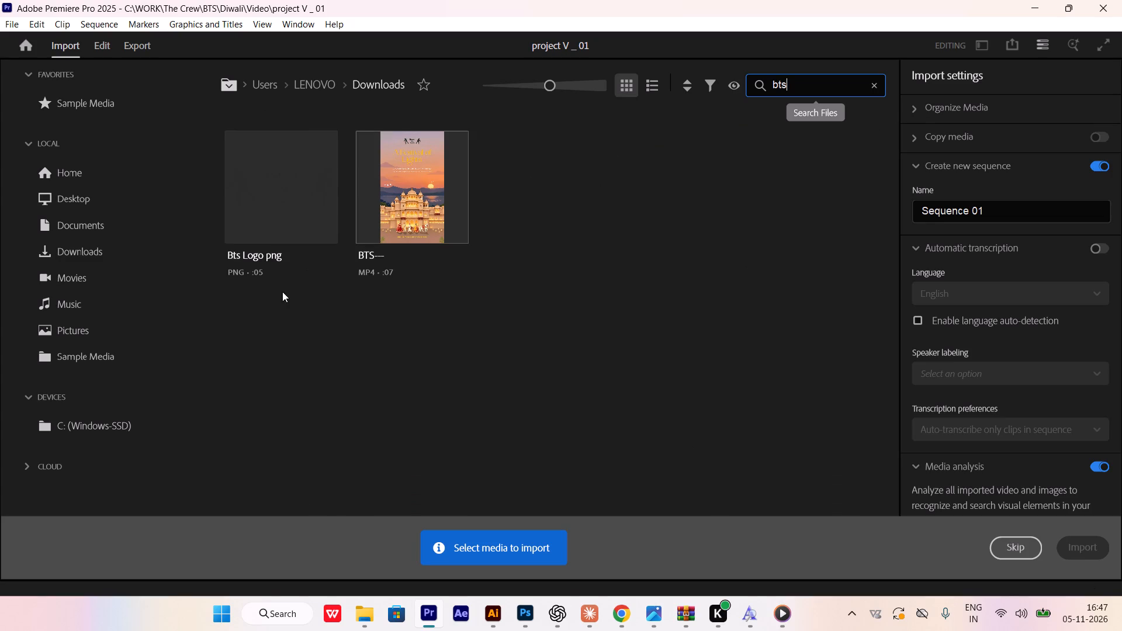
{"action": "left_click", "coordinate": [382, 221]}
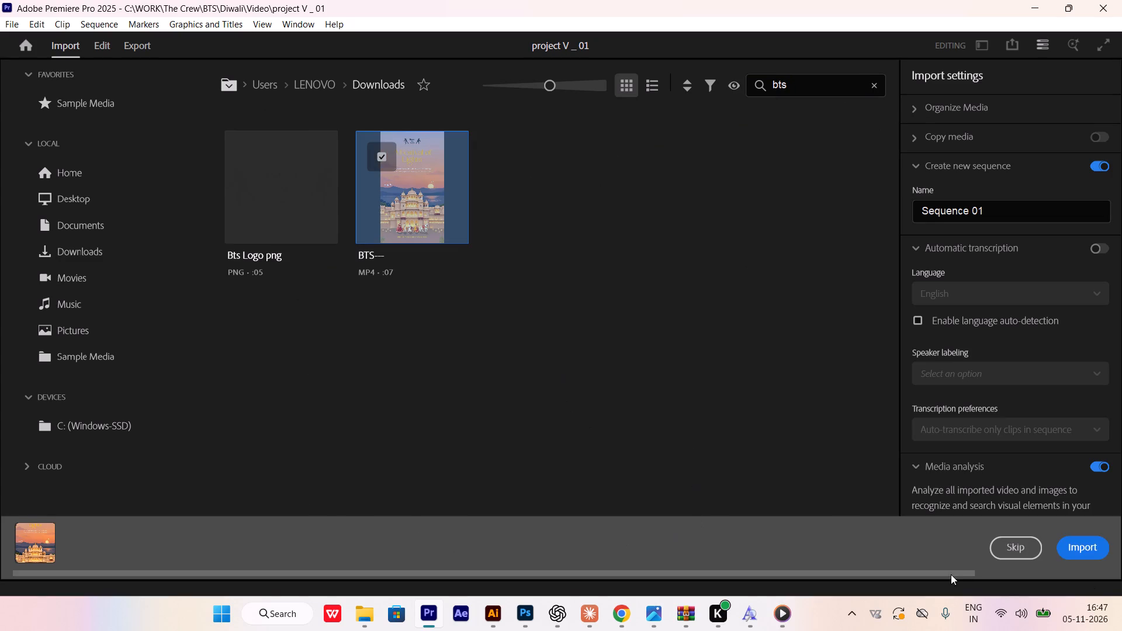
{"action": "left_click", "coordinate": [1102, 548]}
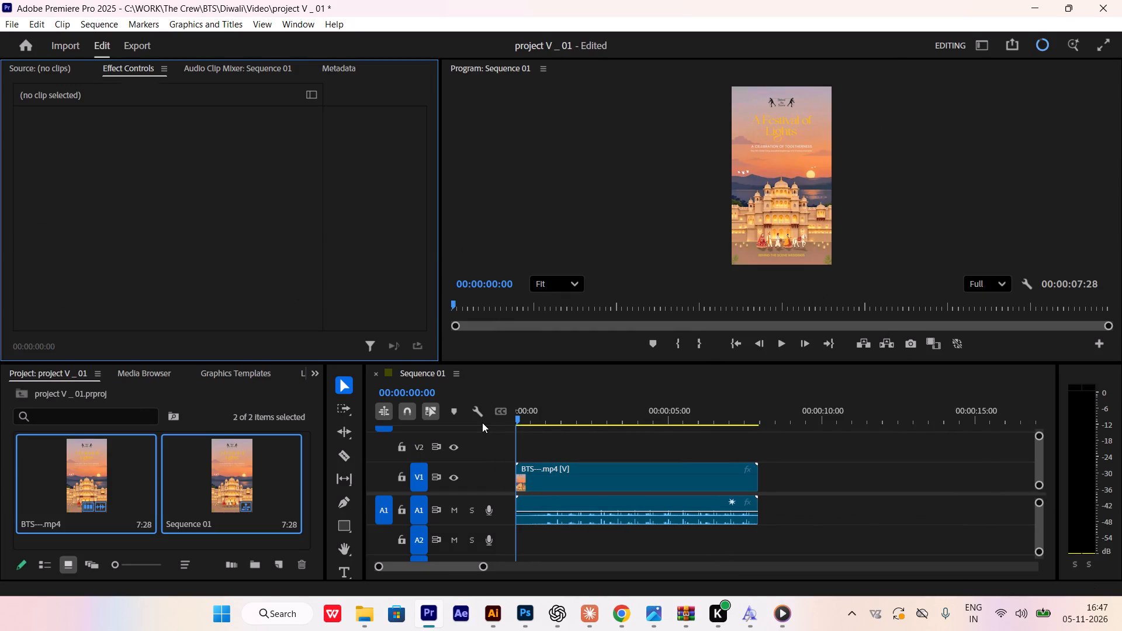
Play the opening seconds of Sequence 01 to preview the clip, and return the playhead to the start.
{"action": "key", "text": "space"}
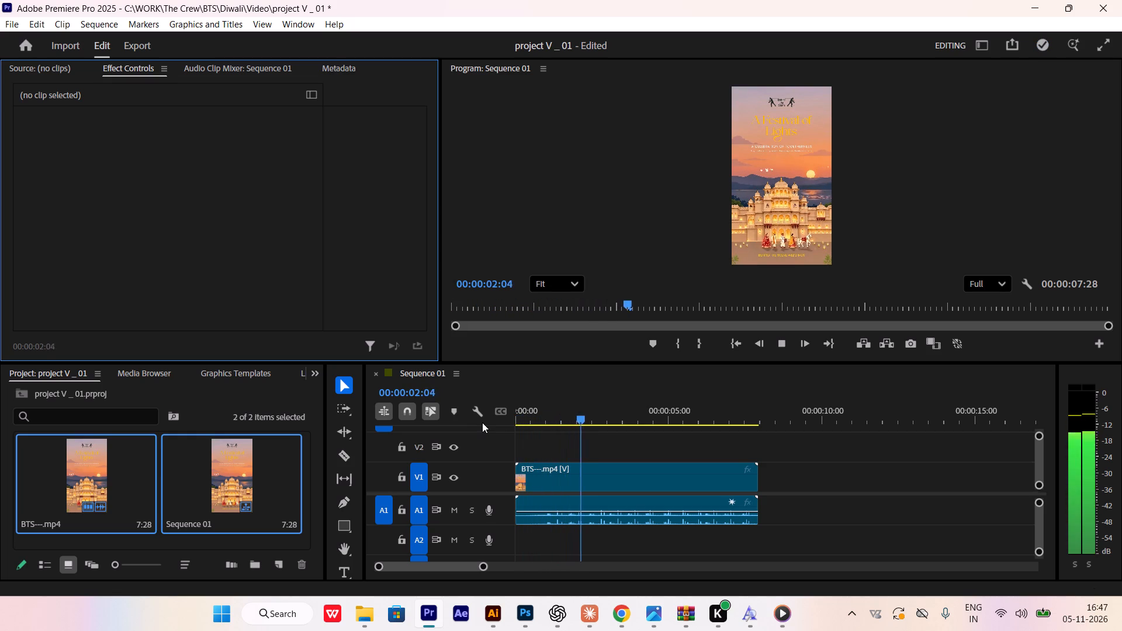
{"action": "key", "text": "space"}
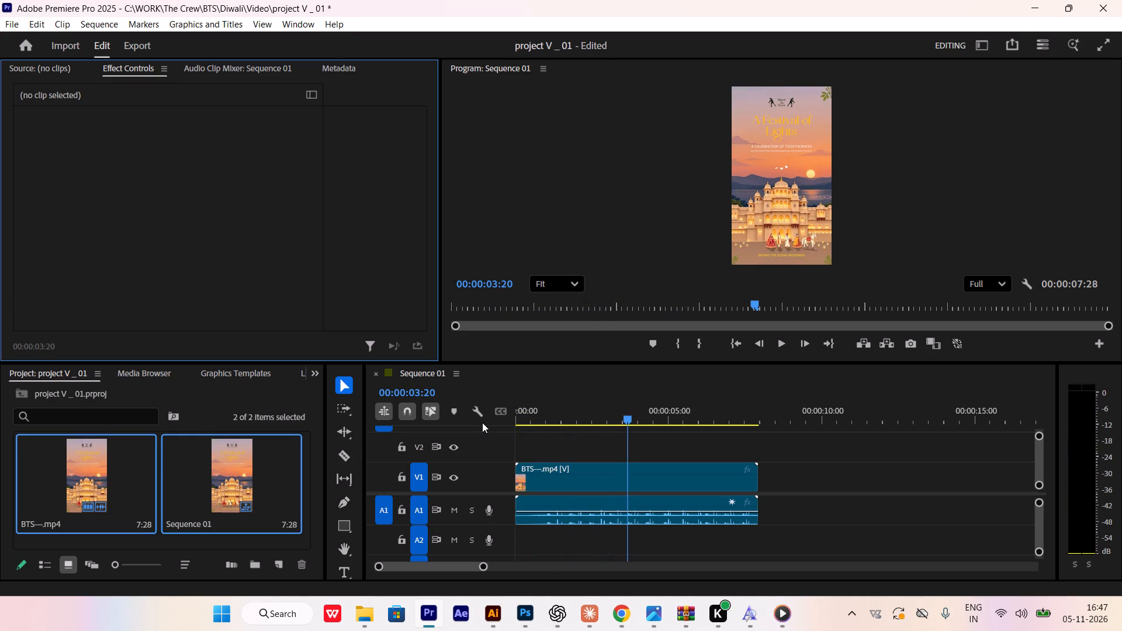
{"action": "left_click_drag", "start_coordinate": [627, 421], "coordinate": [571, 435]}
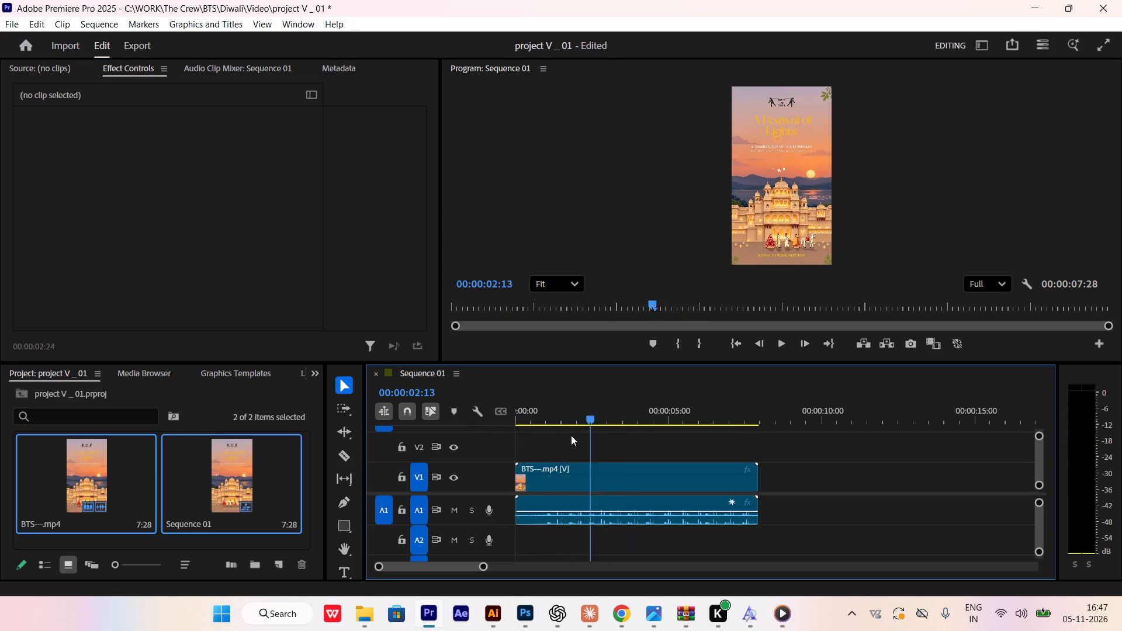
{"action": "left_click_drag", "start_coordinate": [571, 435], "coordinate": [466, 429]}
{"action": "scroll", "coordinate": [501, 488], "scroll_direction": "up", "scroll_amount": 7}
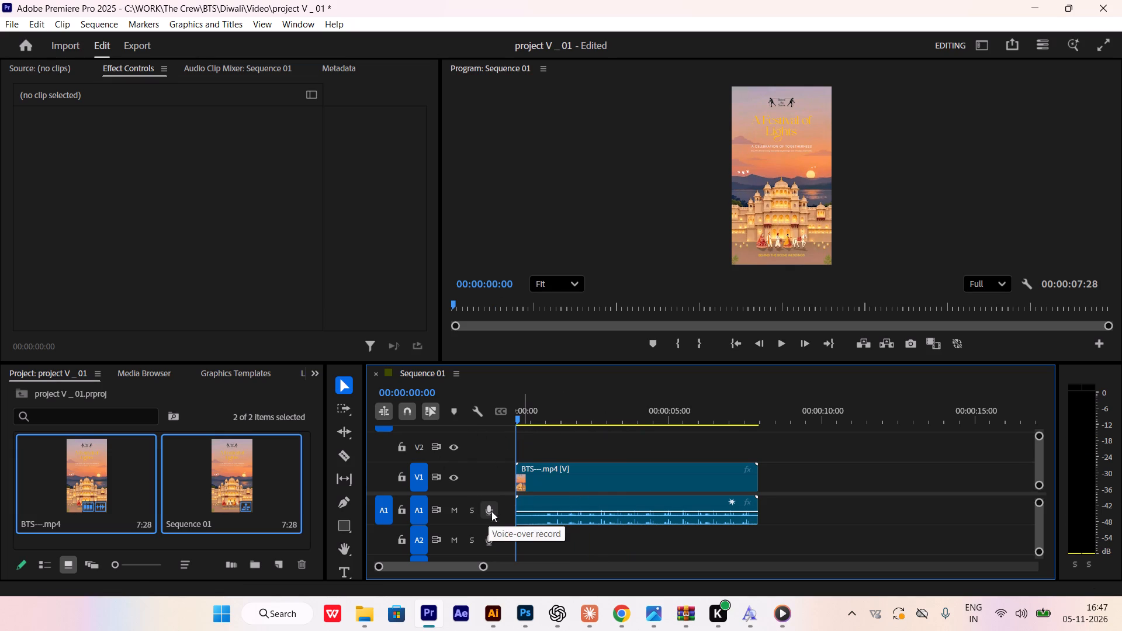
Select the BTS---.mp4 clip with its linked audio in the timeline.
{"action": "left_click_drag", "start_coordinate": [545, 498], "coordinate": [553, 514]}
{"action": "left_click", "coordinate": [557, 505]}
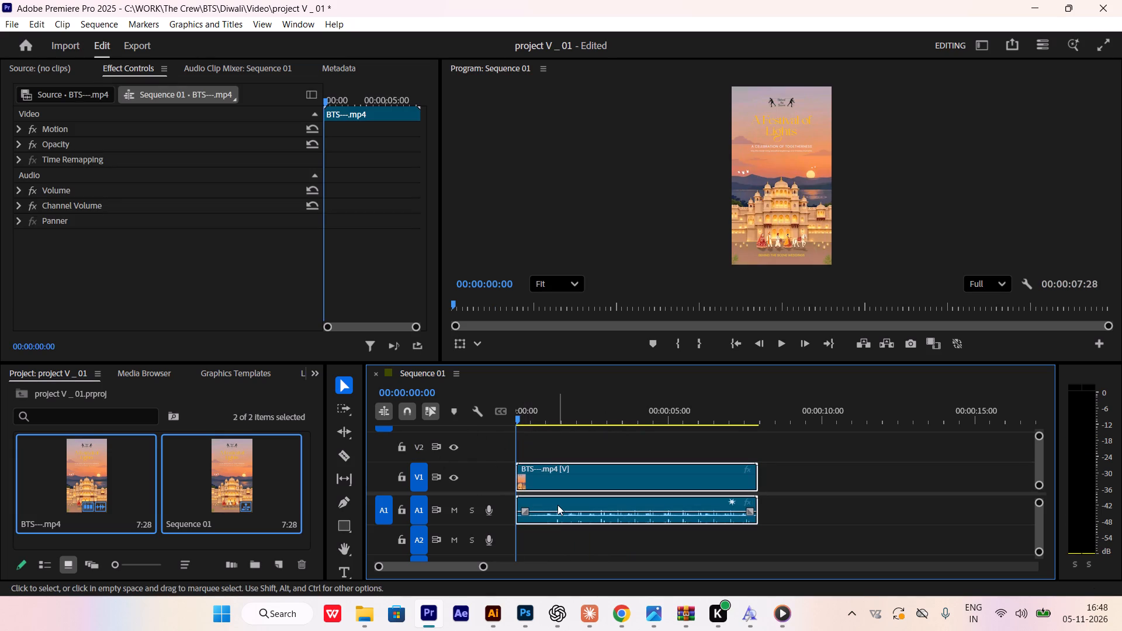
{"action": "left_click", "coordinate": [557, 505]}
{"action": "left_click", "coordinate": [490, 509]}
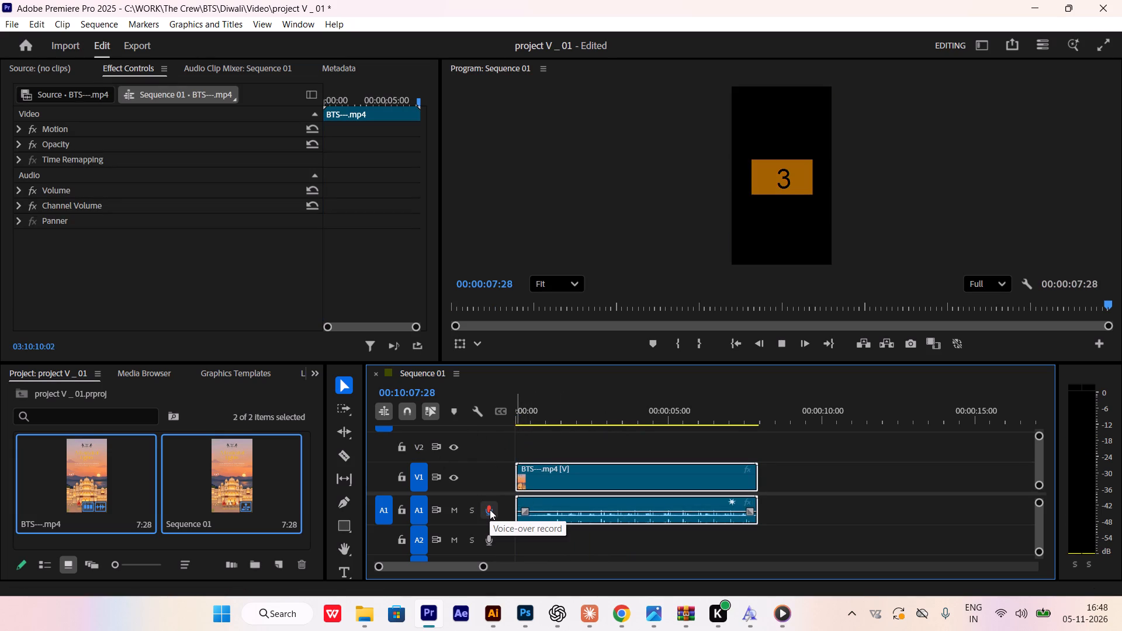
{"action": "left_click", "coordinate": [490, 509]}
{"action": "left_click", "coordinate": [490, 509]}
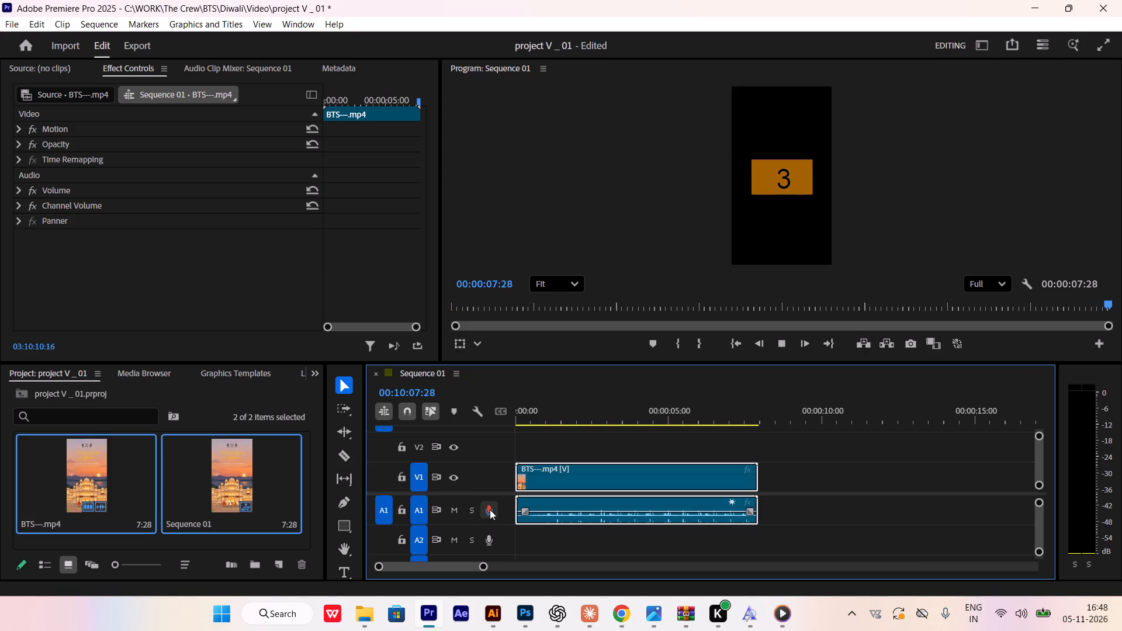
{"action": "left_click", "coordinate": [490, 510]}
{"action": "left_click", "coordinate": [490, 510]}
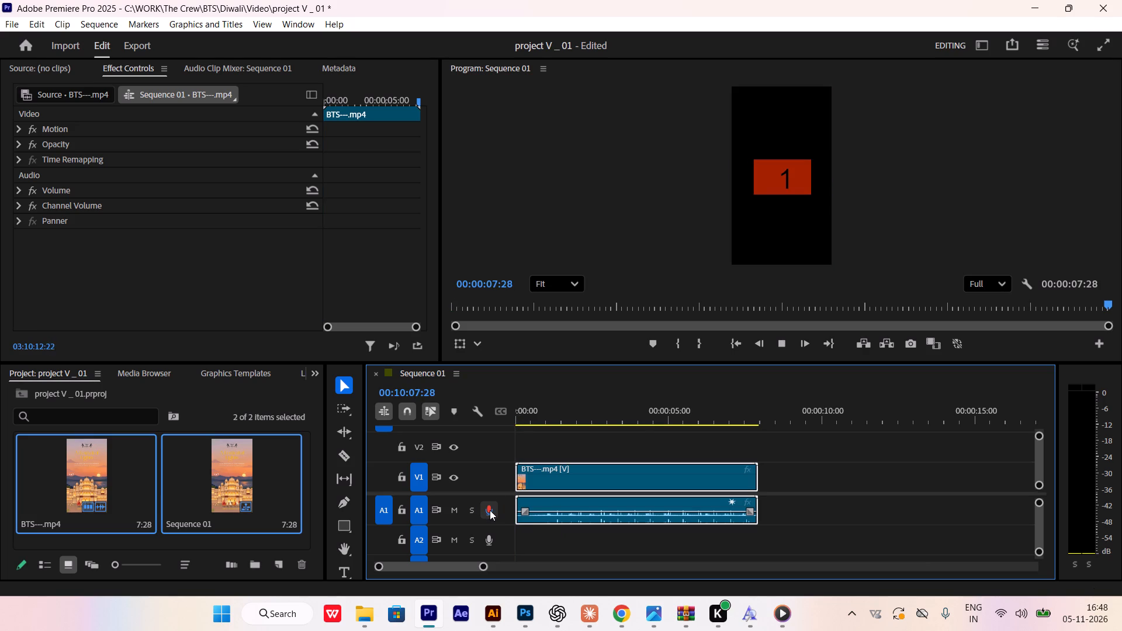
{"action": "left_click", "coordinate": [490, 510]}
Increase the height of the Video 1 track in Sequence 01 so the clip is shown with its thumbnail.
{"action": "scroll", "coordinate": [527, 431], "scroll_direction": "up", "scroll_amount": 1}
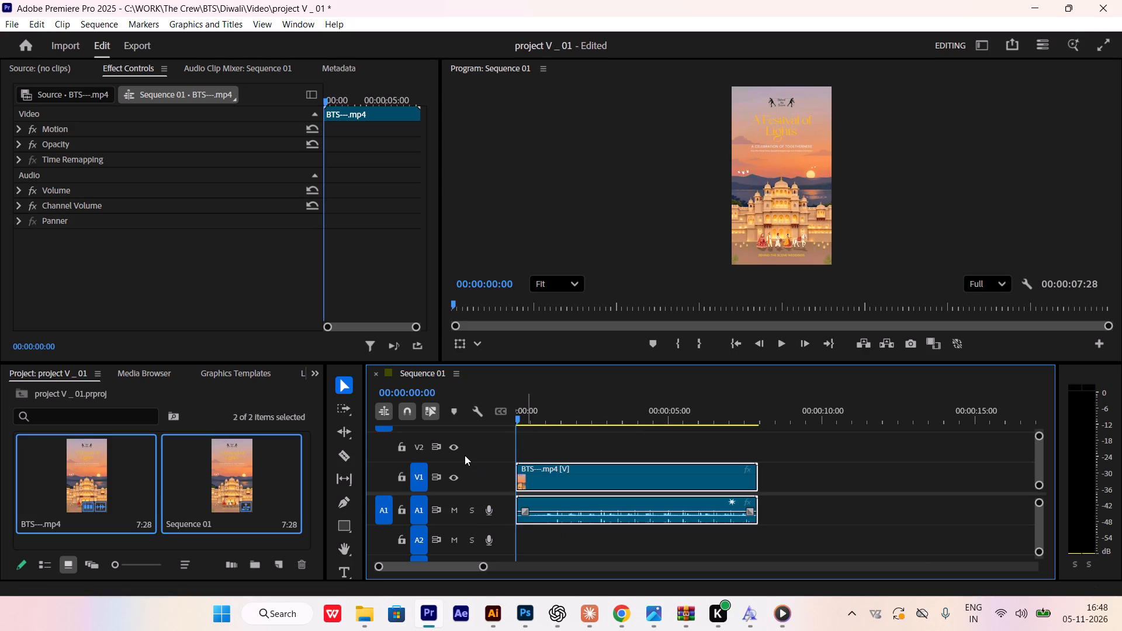
{"action": "left_click", "coordinate": [488, 449]}
{"action": "scroll", "coordinate": [515, 444], "scroll_direction": "up", "scroll_amount": 5}
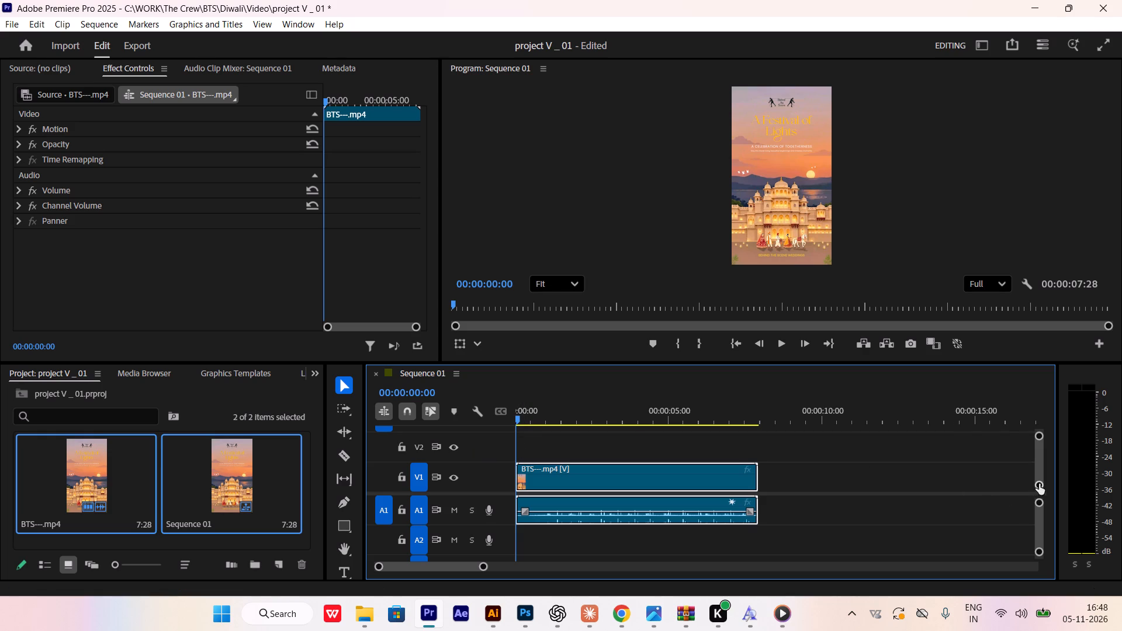
{"action": "left_click", "coordinate": [1039, 484]}
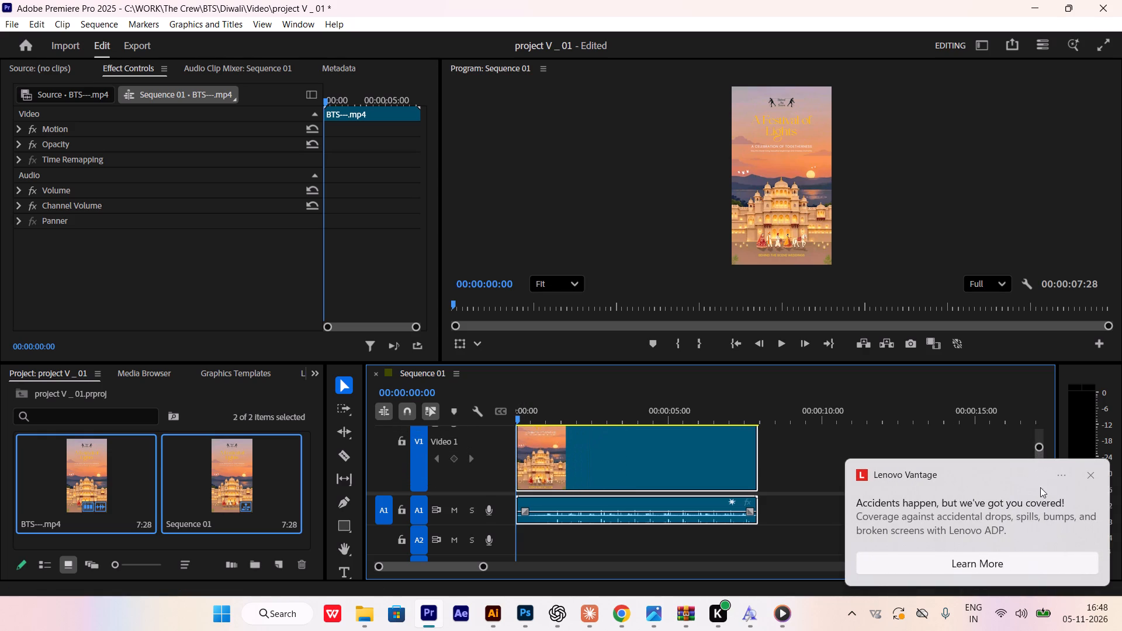
Dismiss the Lenovo Vantage notification covering the timeline.
{"action": "left_click", "coordinate": [1087, 477]}
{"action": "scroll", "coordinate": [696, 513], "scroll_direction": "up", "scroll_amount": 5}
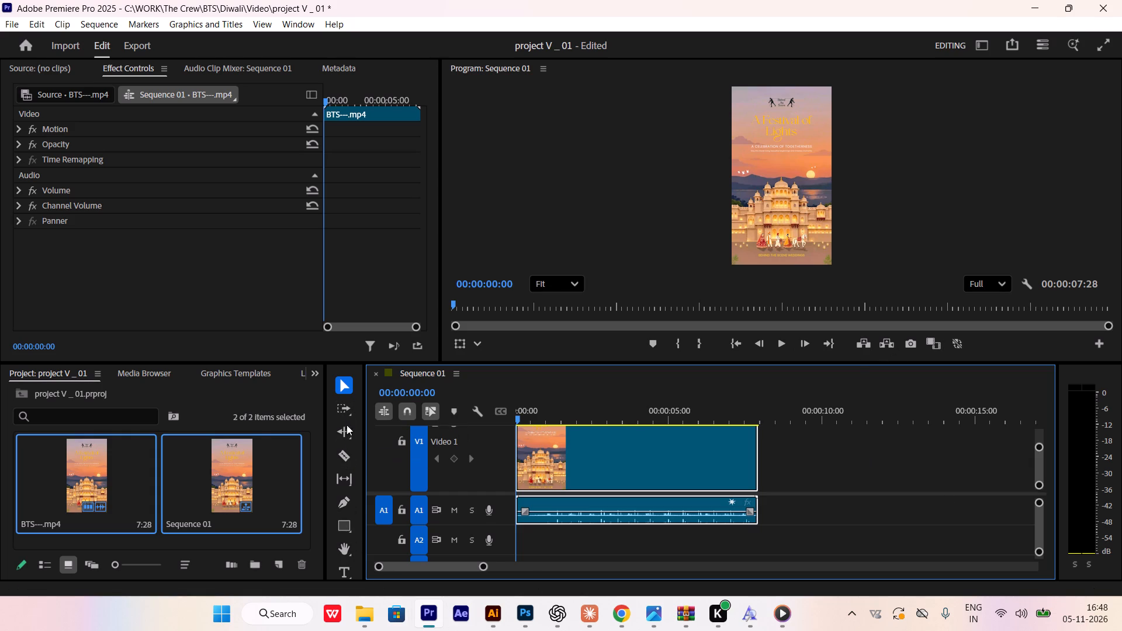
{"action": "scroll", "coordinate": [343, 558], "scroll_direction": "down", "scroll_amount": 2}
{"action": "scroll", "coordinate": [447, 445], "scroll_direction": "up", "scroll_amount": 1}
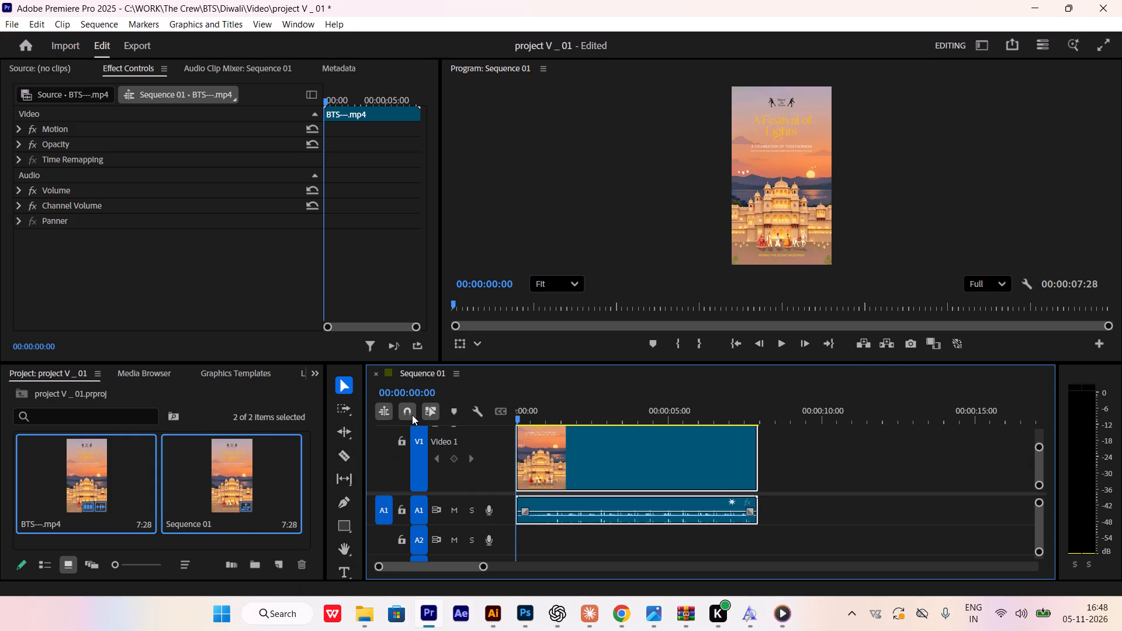
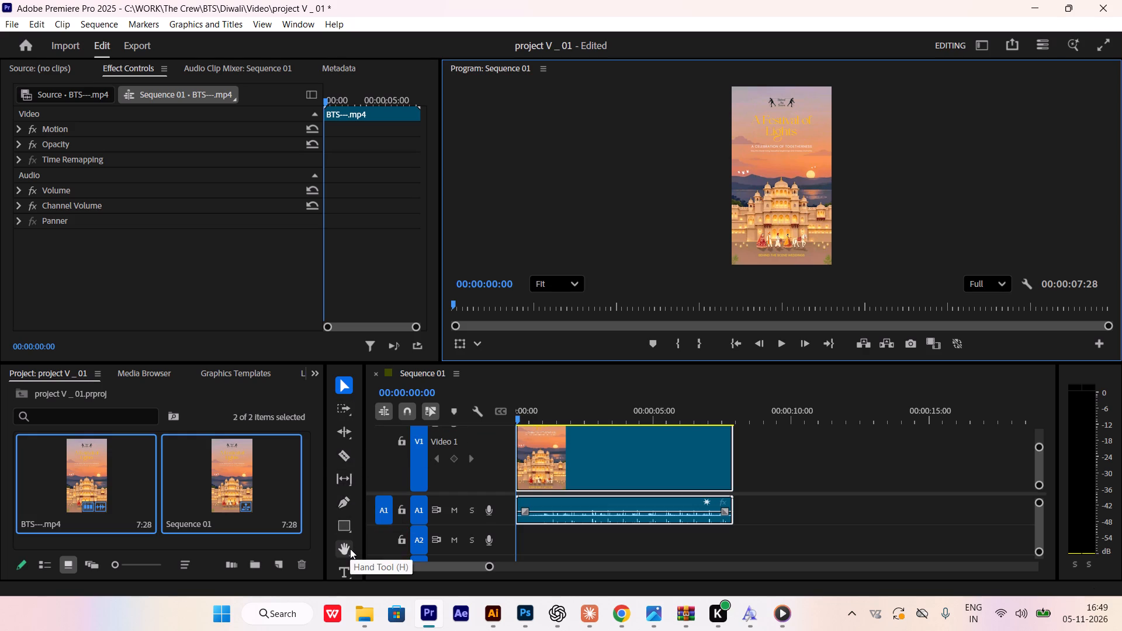
Lower the audio volume level of the BTS---.mp4 clip in Sequence 01 to -281.1 dB.
{"action": "left_click", "coordinate": [560, 477]}
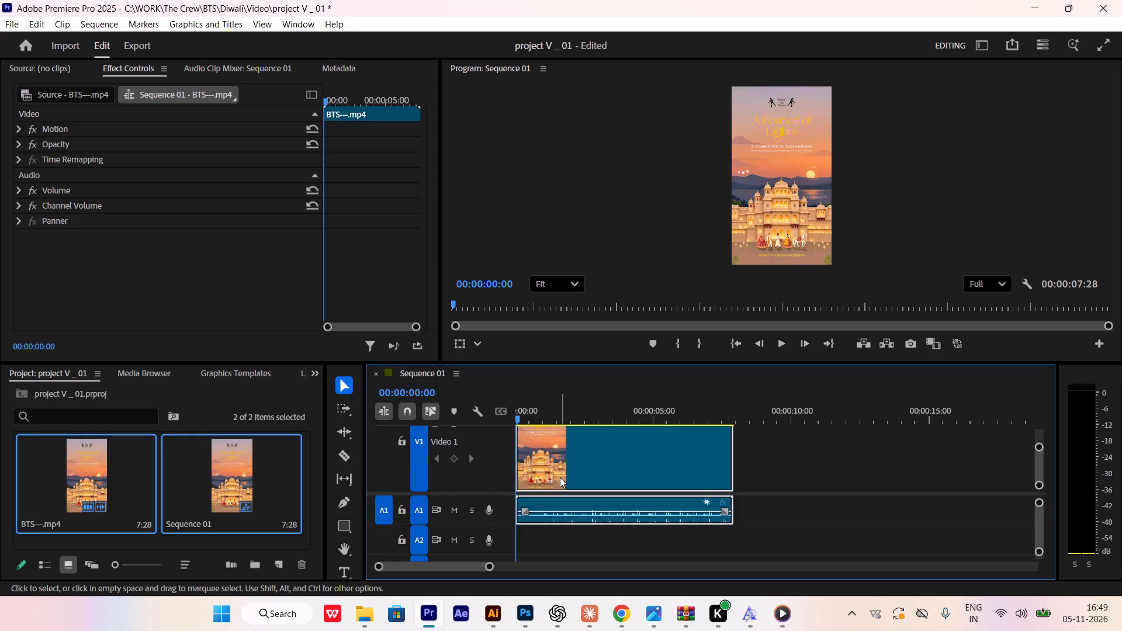
{"action": "left_click", "coordinate": [19, 144]}
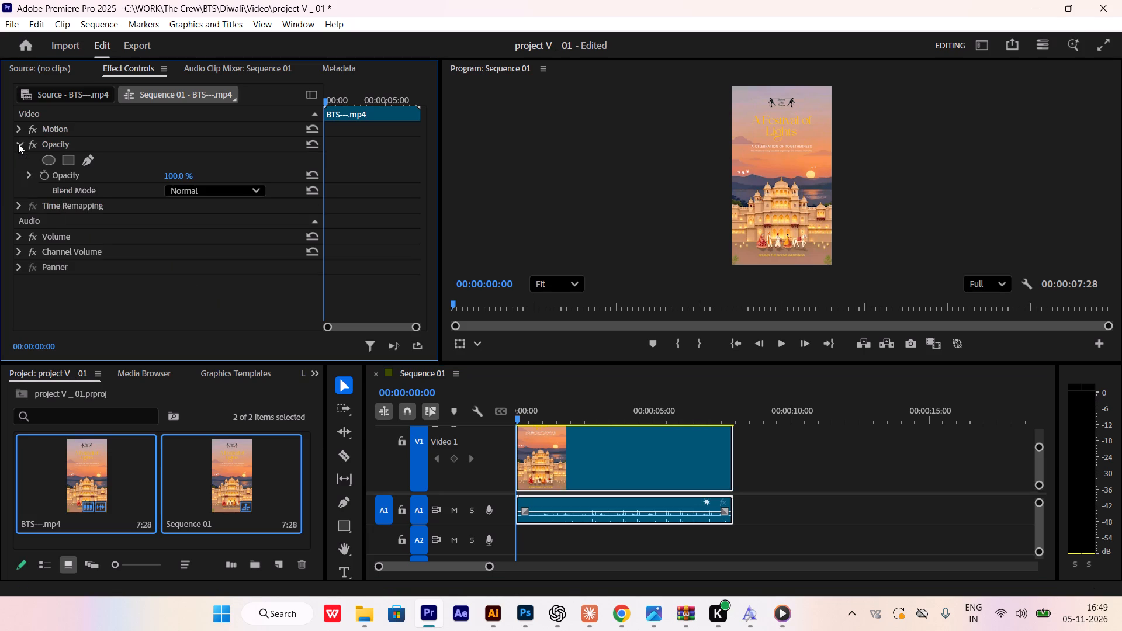
{"action": "left_click", "coordinate": [18, 144]}
{"action": "left_click", "coordinate": [19, 161]}
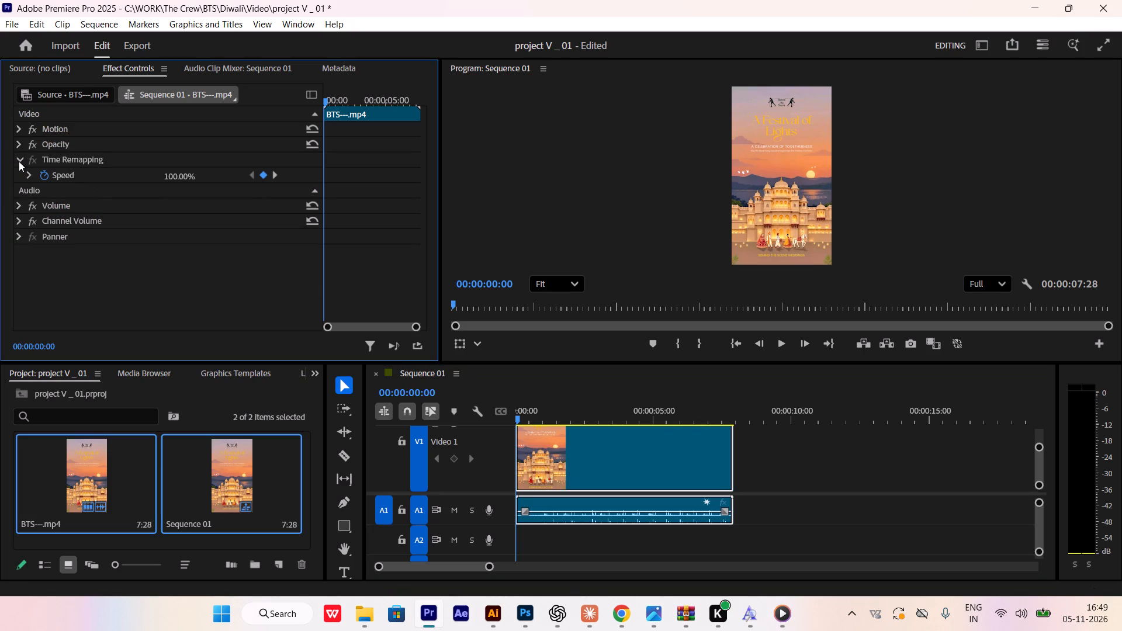
{"action": "left_click", "coordinate": [19, 161]}
{"action": "left_click", "coordinate": [17, 189]}
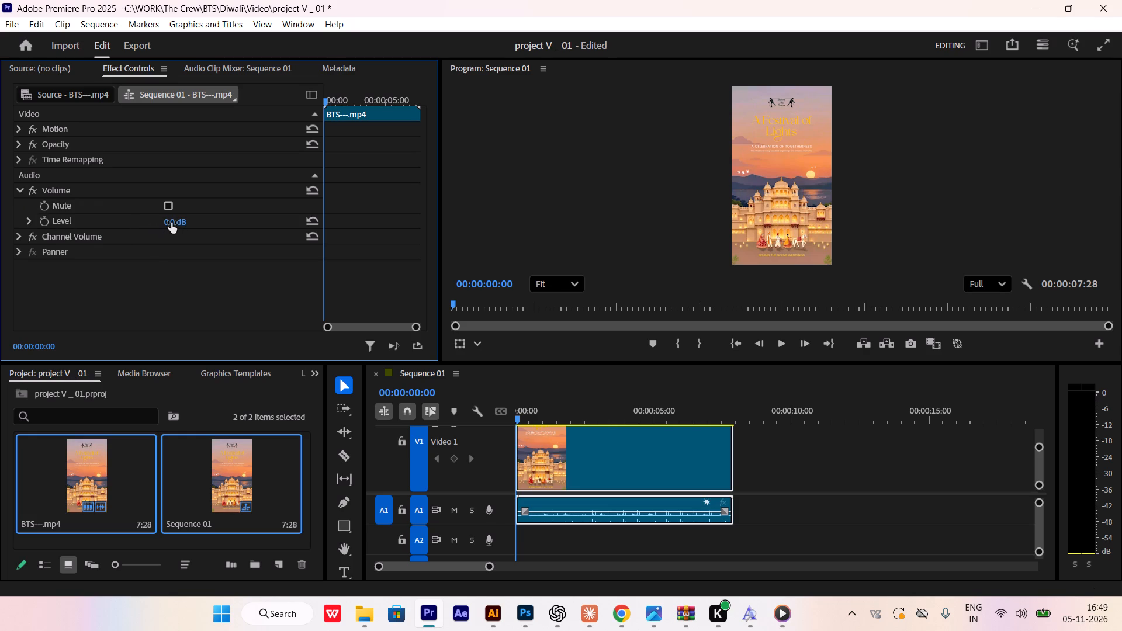
{"action": "key", "text": "space"}
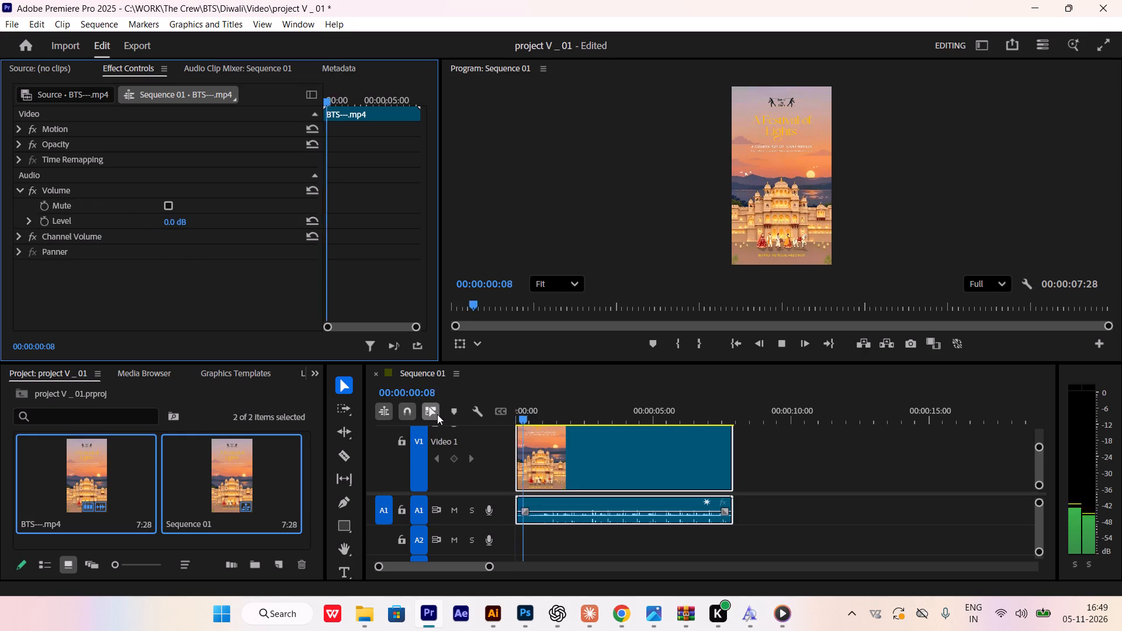
{"action": "key", "text": "space"}
{"action": "left_click_drag", "start_coordinate": [501, 305], "coordinate": [445, 299]}
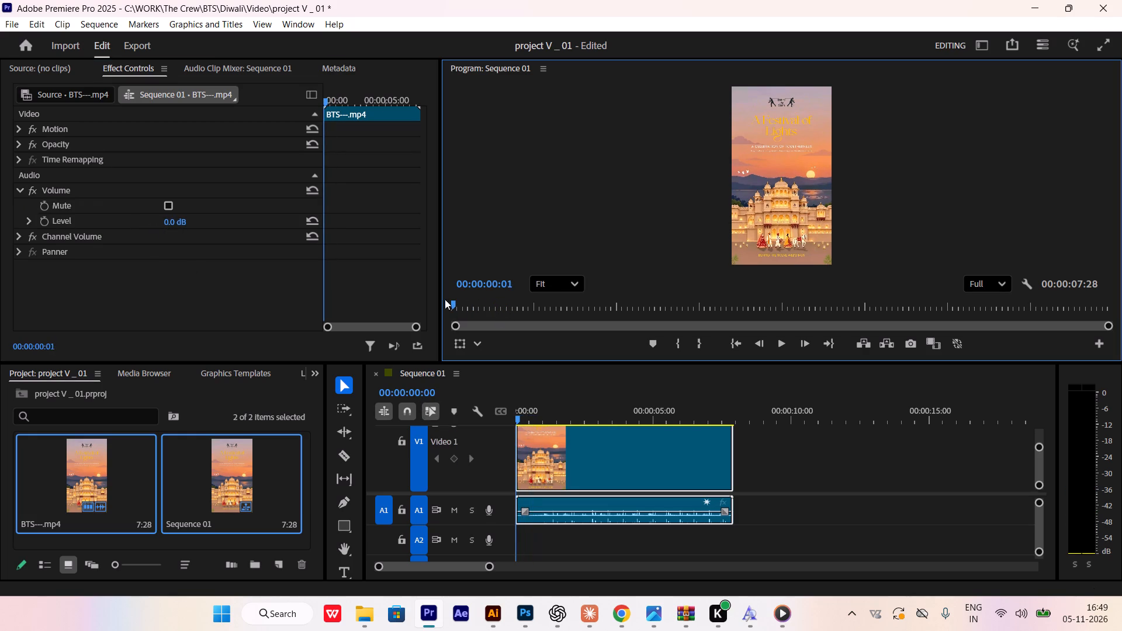
{"action": "left_click_drag", "start_coordinate": [445, 299], "coordinate": [432, 297]}
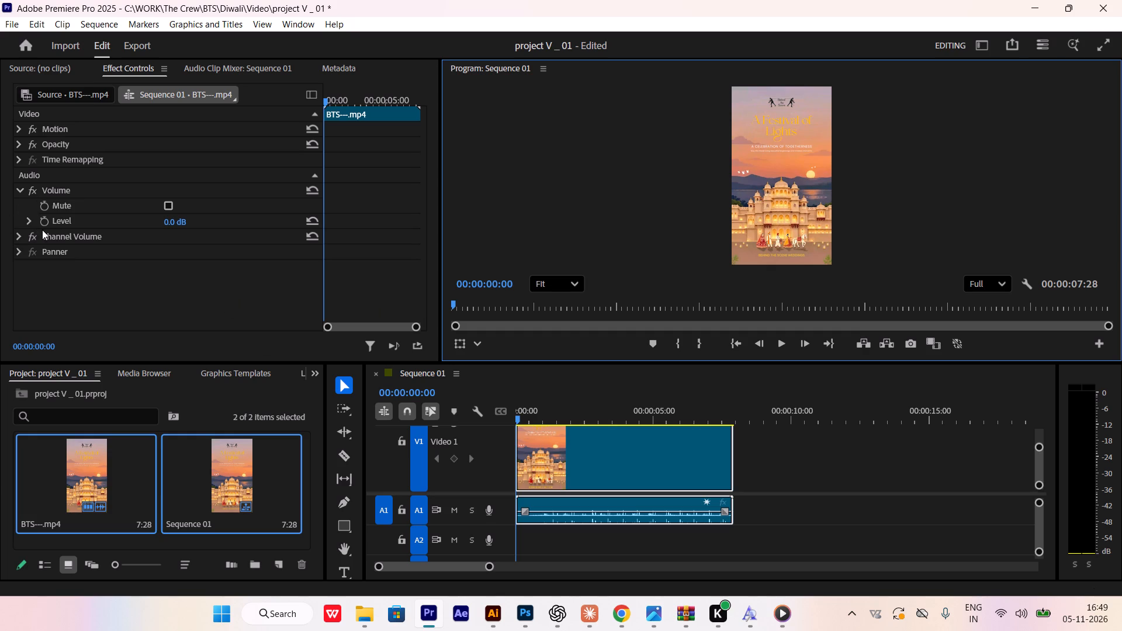
{"action": "left_click_drag", "start_coordinate": [180, 224], "coordinate": [176, 225]}
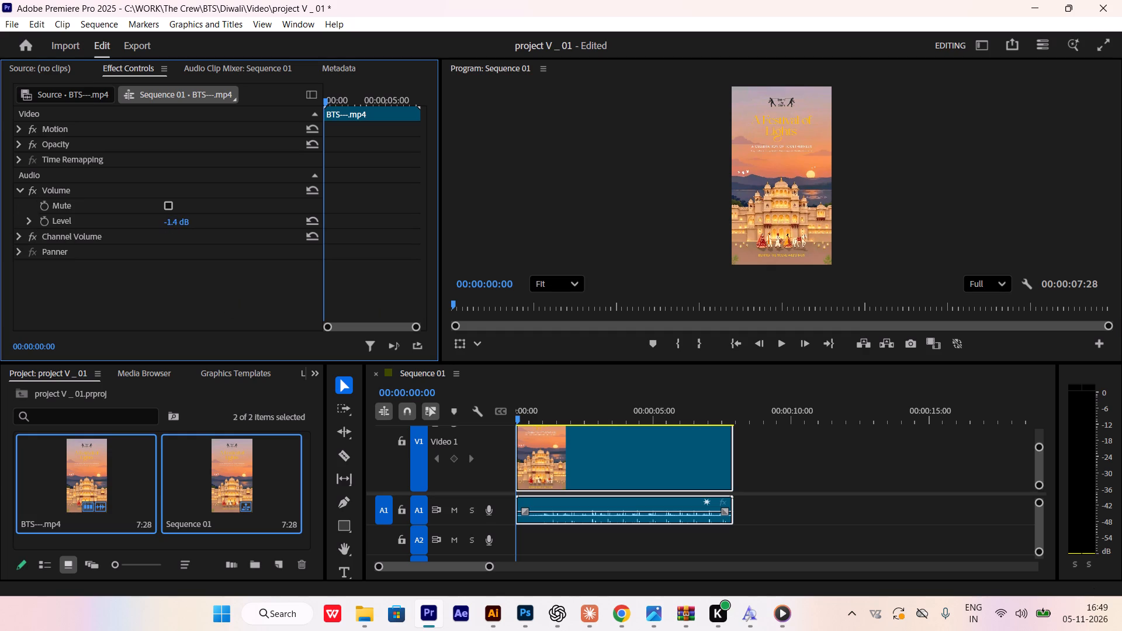
{"action": "left_click_drag", "start_coordinate": [176, 225], "coordinate": [130, 230]}
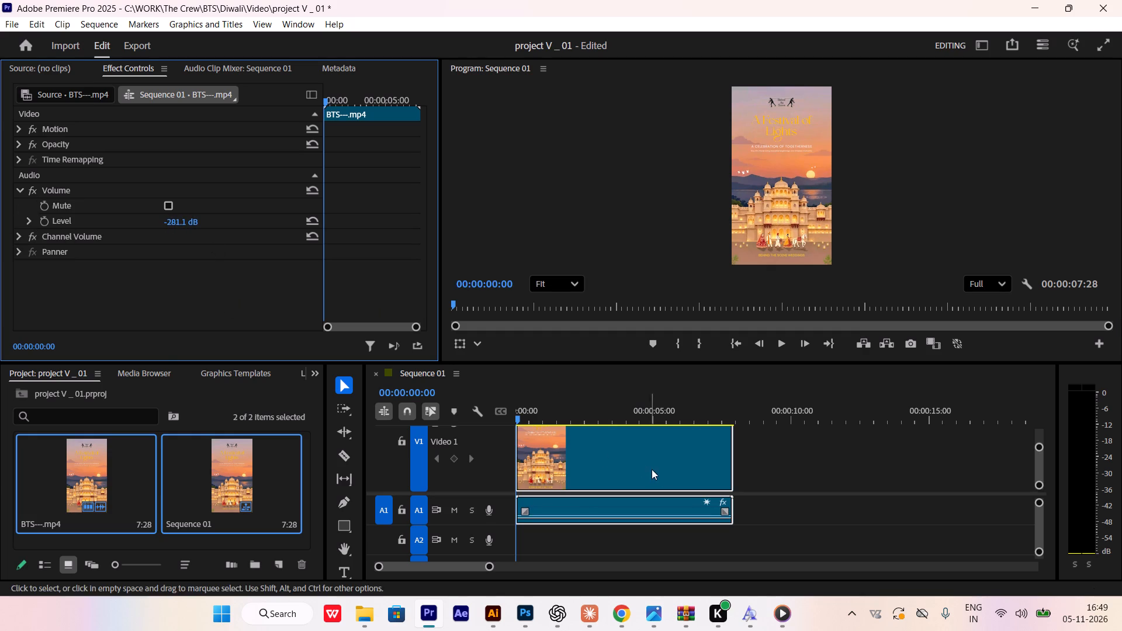
Play Sequence 01 to check the clip's lowered audio, and return the playhead to the start.
{"action": "key", "text": "space"}
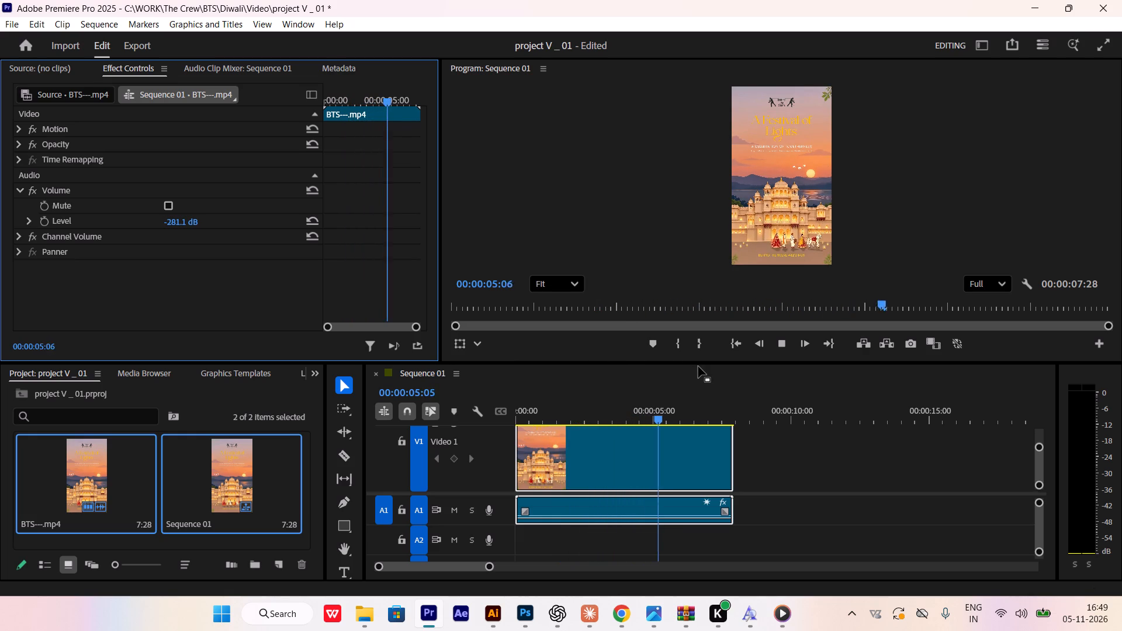
{"action": "key", "text": "space"}
{"action": "left_click_drag", "start_coordinate": [676, 415], "coordinate": [548, 434]}
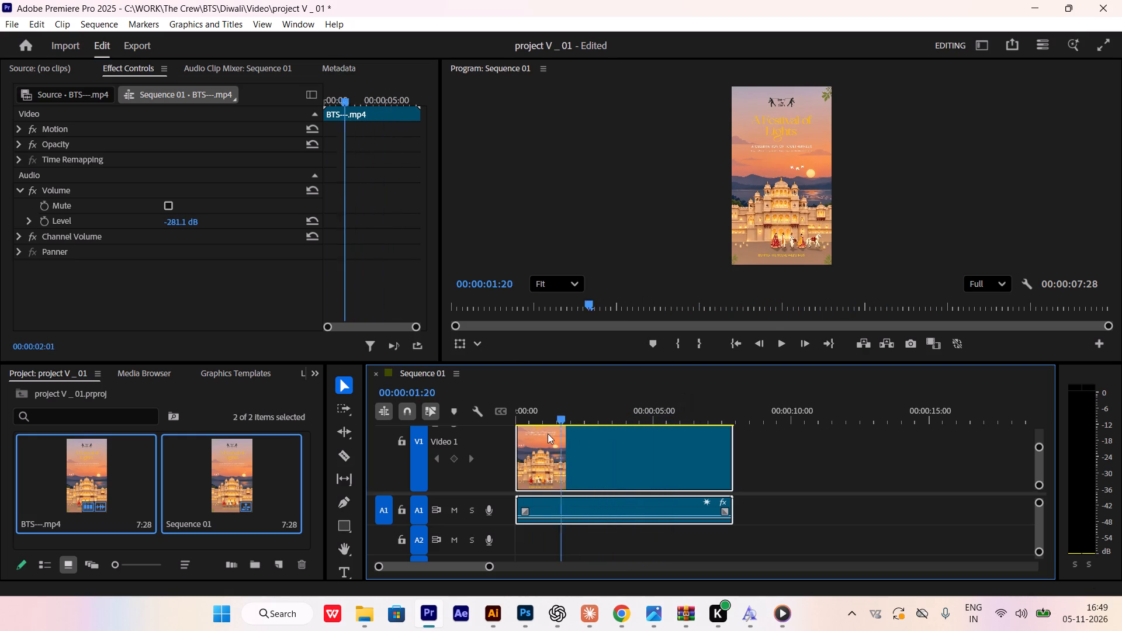
{"action": "left_click_drag", "start_coordinate": [548, 434], "coordinate": [511, 434]}
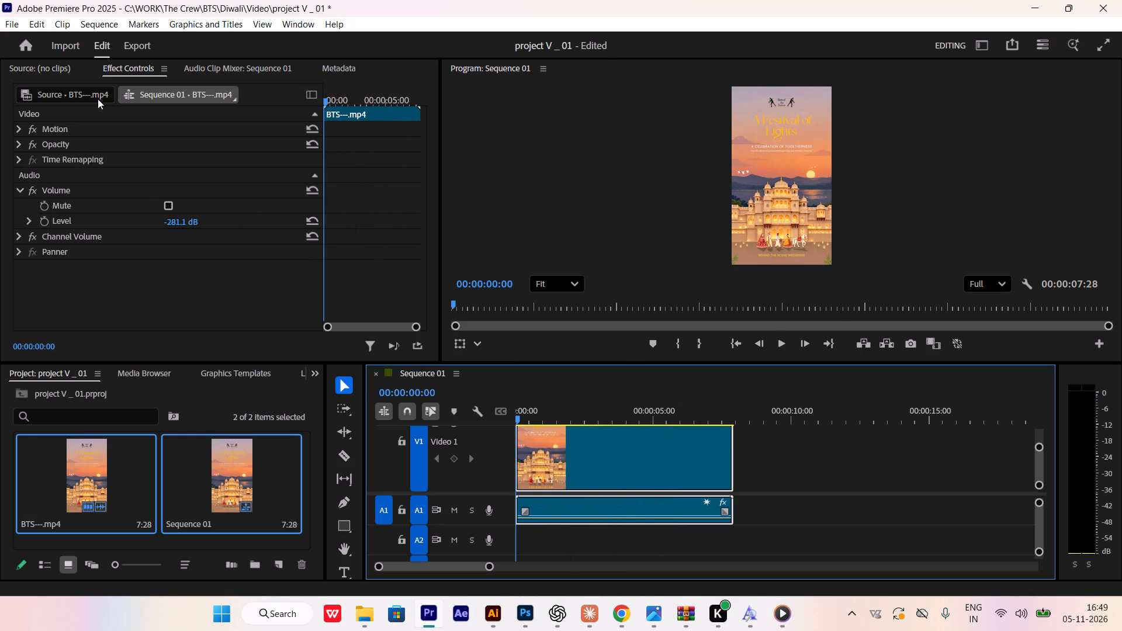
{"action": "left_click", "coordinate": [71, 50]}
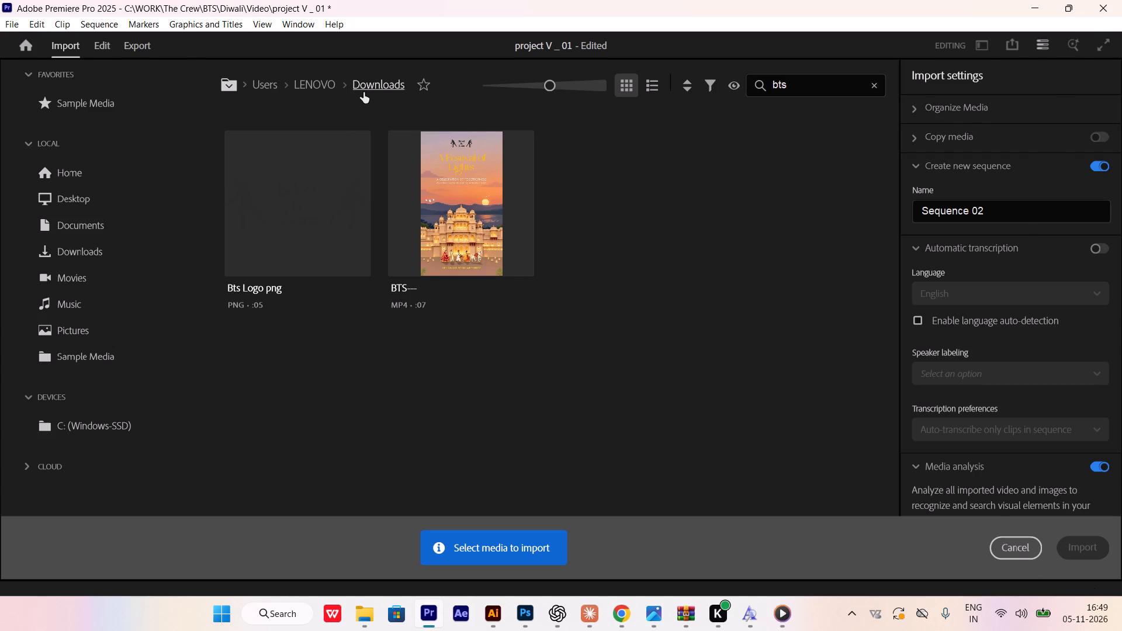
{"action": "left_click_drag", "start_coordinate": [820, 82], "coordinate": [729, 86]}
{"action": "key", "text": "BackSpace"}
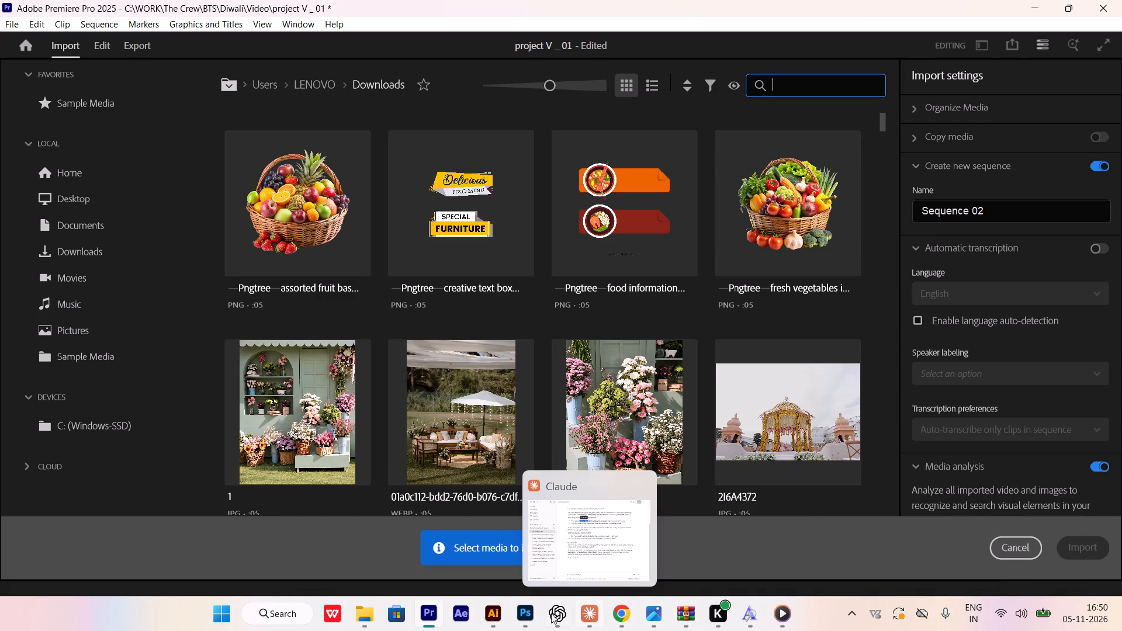
Switch to File Explorer and look through the Downloads folder for the Roslyn music file.
{"action": "left_click", "coordinate": [372, 619]}
{"action": "left_click", "coordinate": [439, 545]}
{"action": "scroll", "coordinate": [513, 338], "scroll_direction": "up", "scroll_amount": 3}
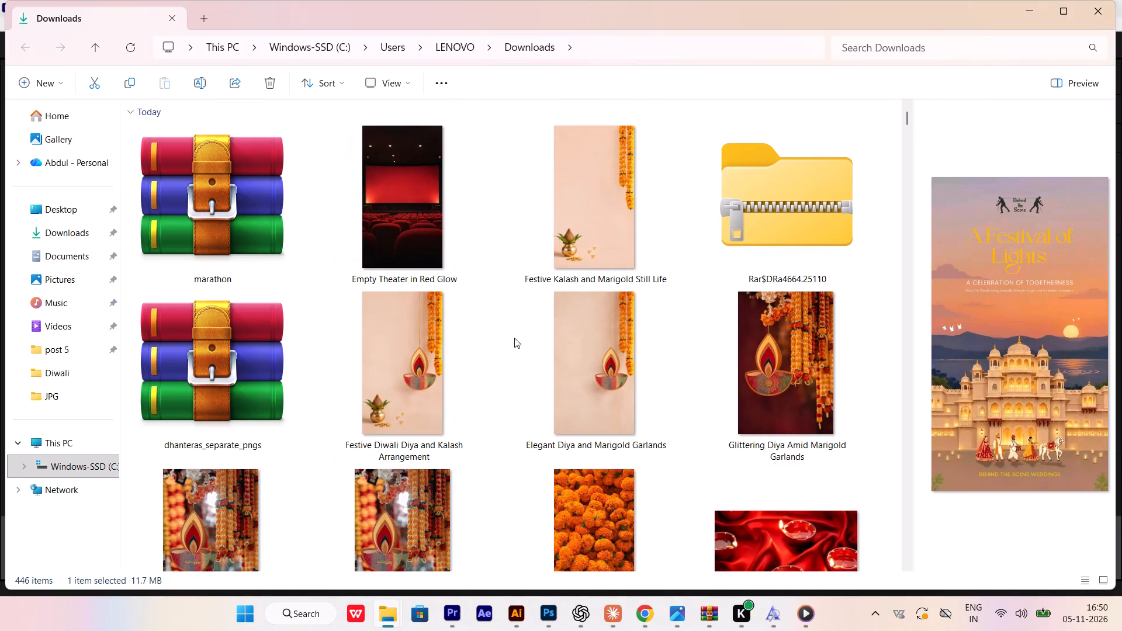
{"action": "scroll", "coordinate": [514, 338], "scroll_direction": "up", "scroll_amount": 2}
{"action": "scroll", "coordinate": [295, 254], "scroll_direction": "down", "scroll_amount": 2}
{"action": "scroll", "coordinate": [380, 306], "scroll_direction": "down", "scroll_amount": 1}
{"action": "scroll", "coordinate": [455, 328], "scroll_direction": "down", "scroll_amount": 2}
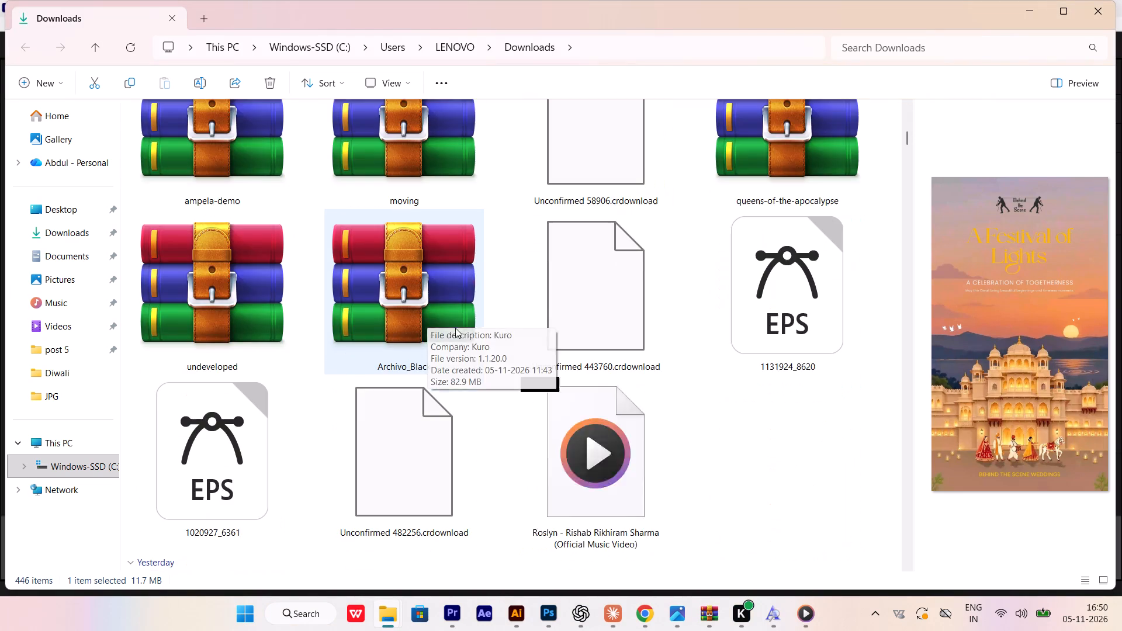
{"action": "scroll", "coordinate": [452, 326], "scroll_direction": "up", "scroll_amount": 3}
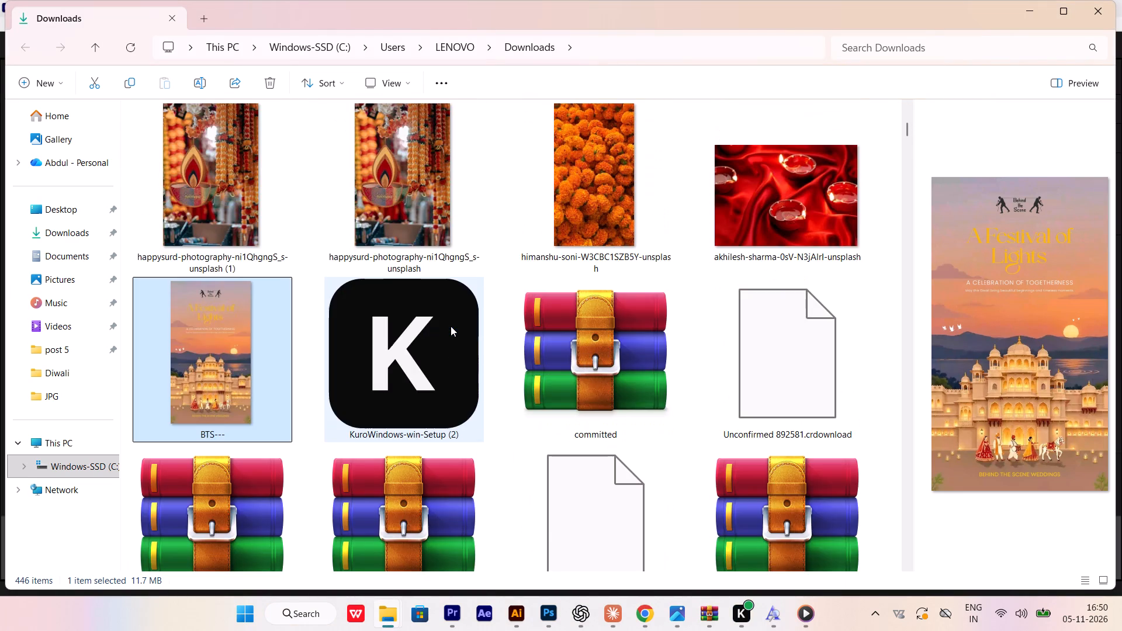
{"action": "scroll", "coordinate": [451, 326], "scroll_direction": "down", "scroll_amount": 3}
{"action": "scroll", "coordinate": [451, 326], "scroll_direction": "up", "scroll_amount": 5}
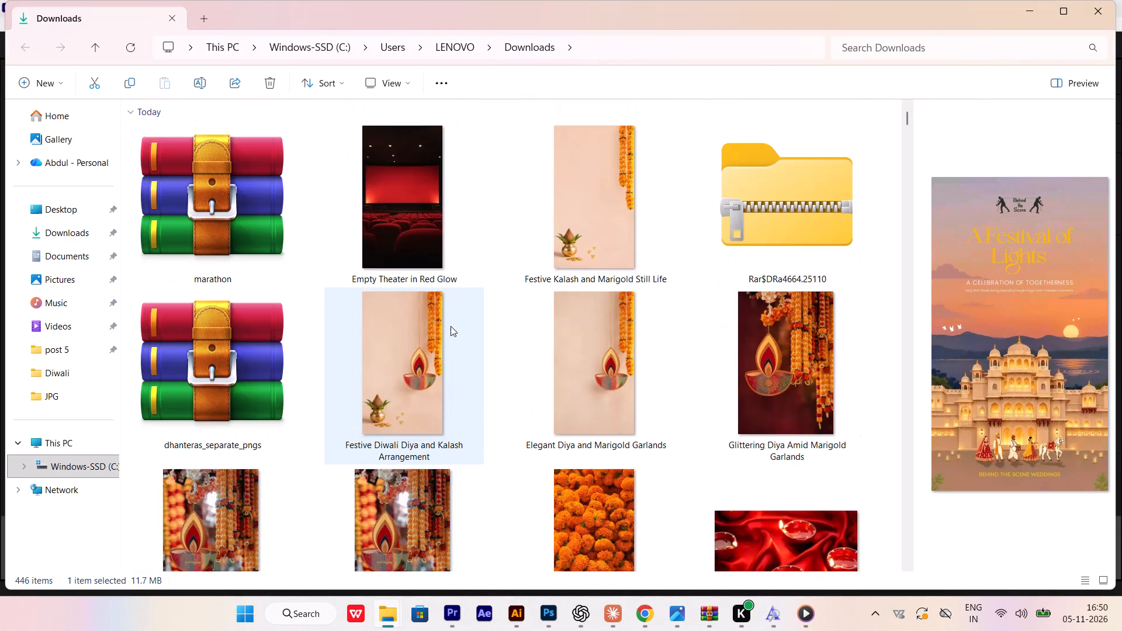
{"action": "scroll", "coordinate": [451, 326], "scroll_direction": "down", "scroll_amount": 3}
{"action": "scroll", "coordinate": [394, 335], "scroll_direction": "down", "scroll_amount": 9}
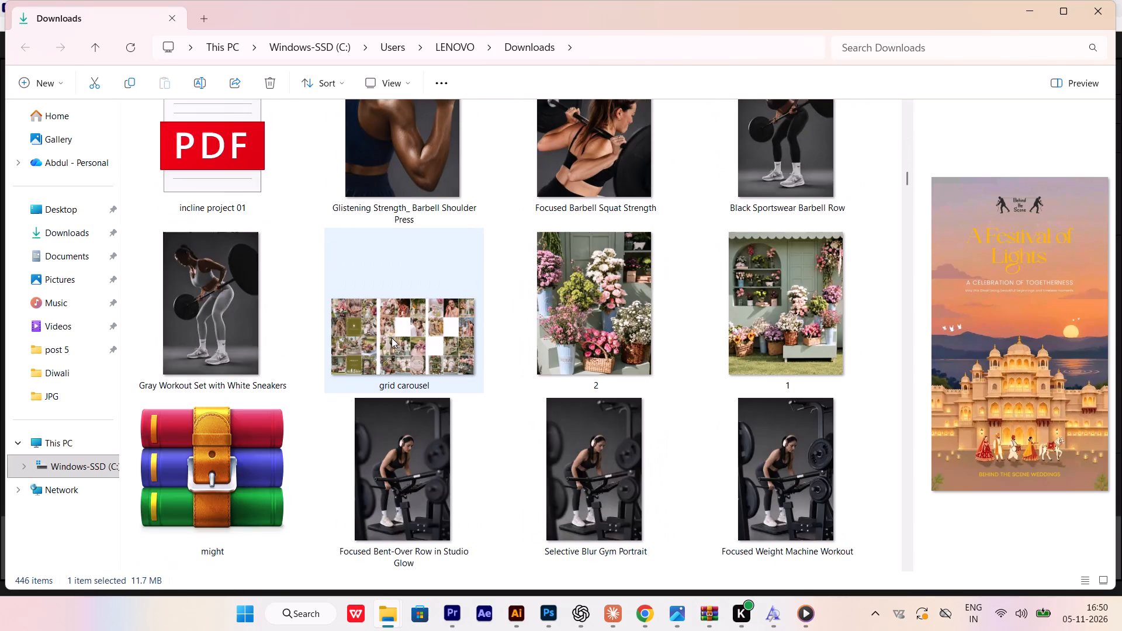
{"action": "scroll", "coordinate": [392, 338], "scroll_direction": "up", "scroll_amount": 6}
{"action": "scroll", "coordinate": [522, 367], "scroll_direction": "up", "scroll_amount": 1}
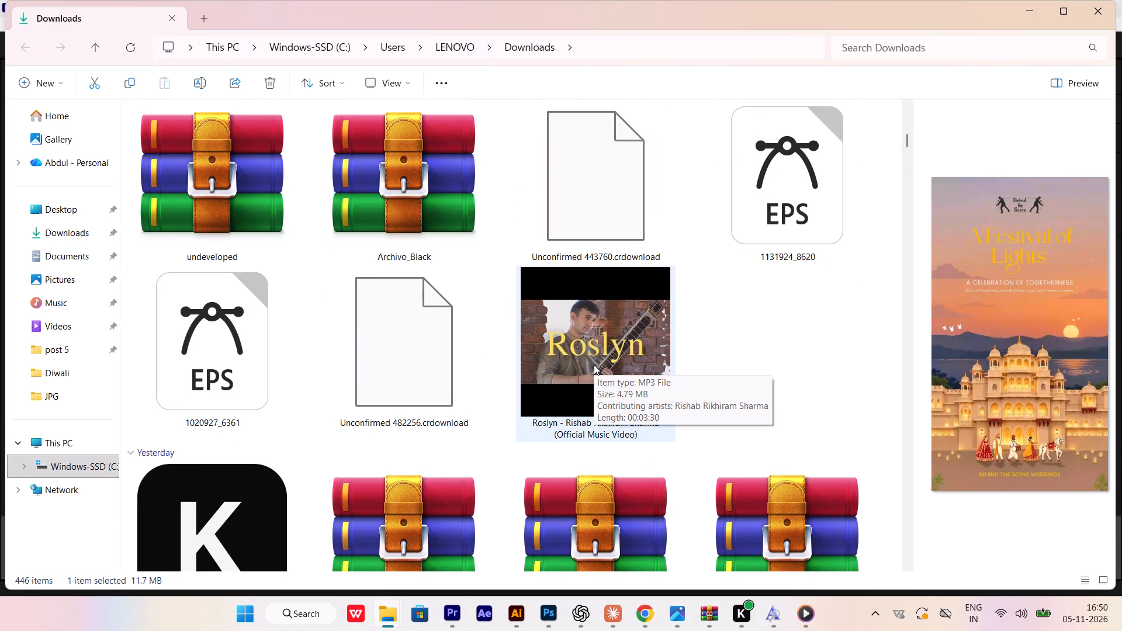
Play the Roslyn music file briefly in Media Player and close the player.
{"action": "double_click", "coordinate": [626, 362]}
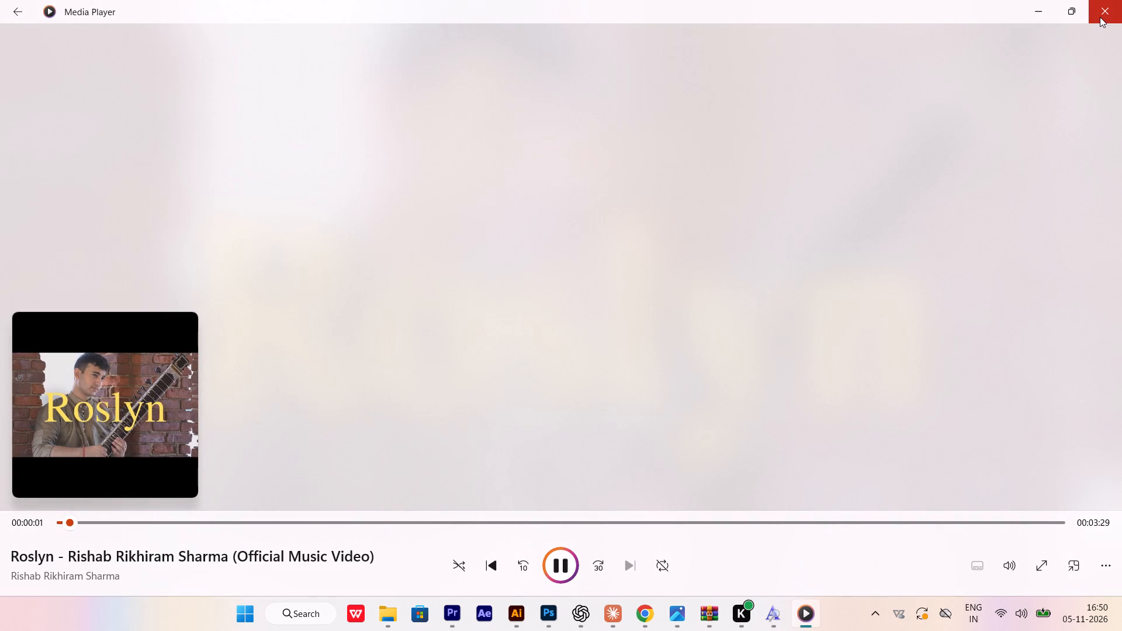
{"action": "left_click", "coordinate": [1100, 17]}
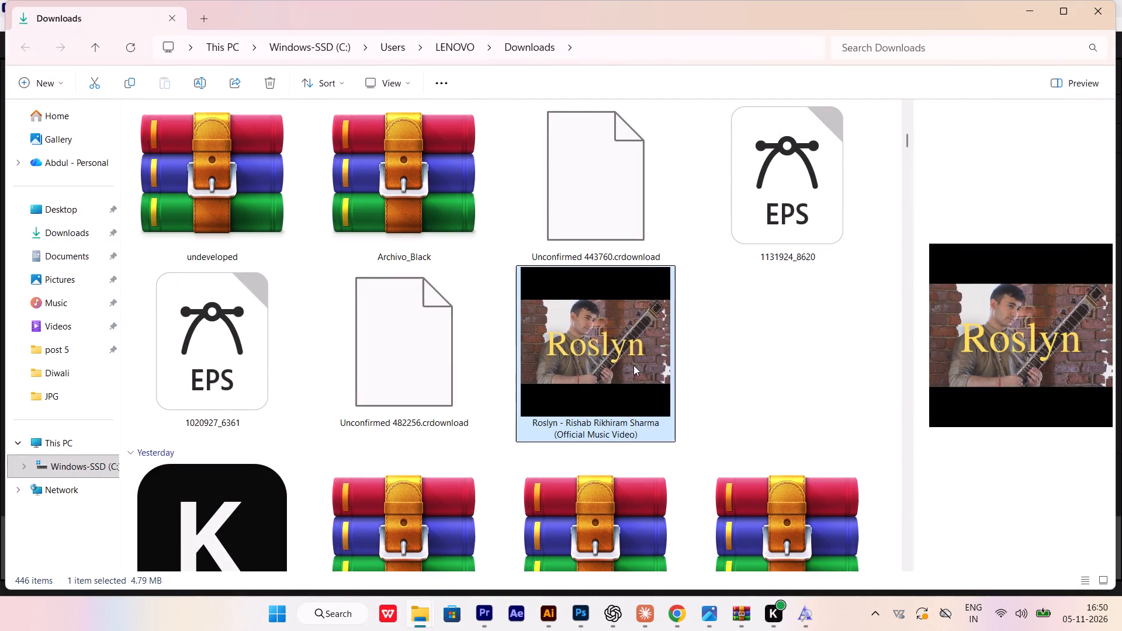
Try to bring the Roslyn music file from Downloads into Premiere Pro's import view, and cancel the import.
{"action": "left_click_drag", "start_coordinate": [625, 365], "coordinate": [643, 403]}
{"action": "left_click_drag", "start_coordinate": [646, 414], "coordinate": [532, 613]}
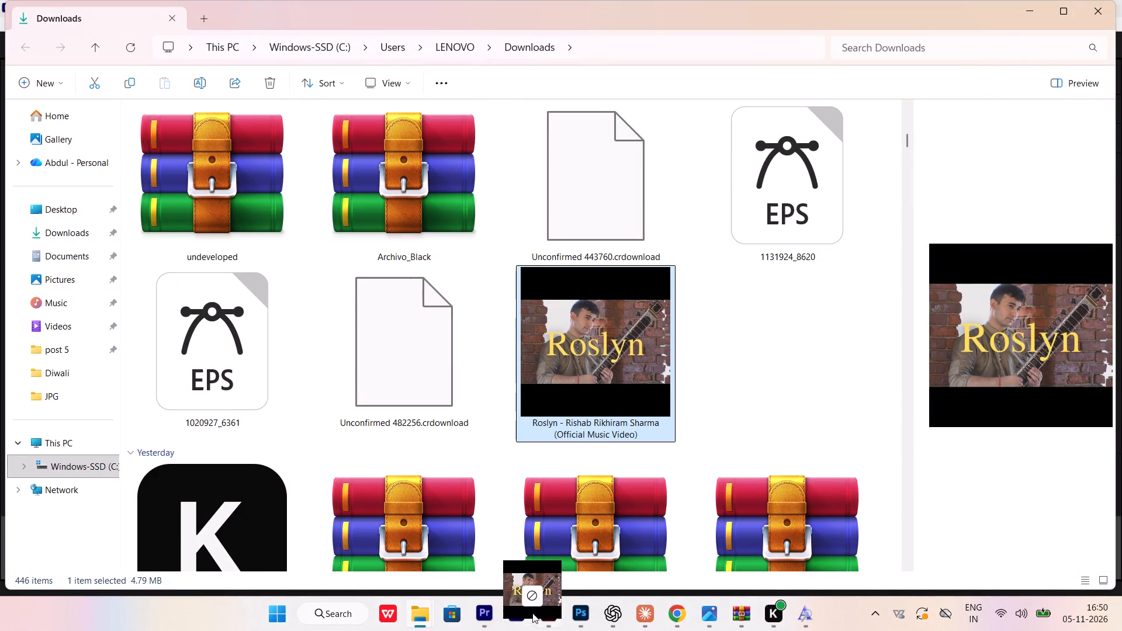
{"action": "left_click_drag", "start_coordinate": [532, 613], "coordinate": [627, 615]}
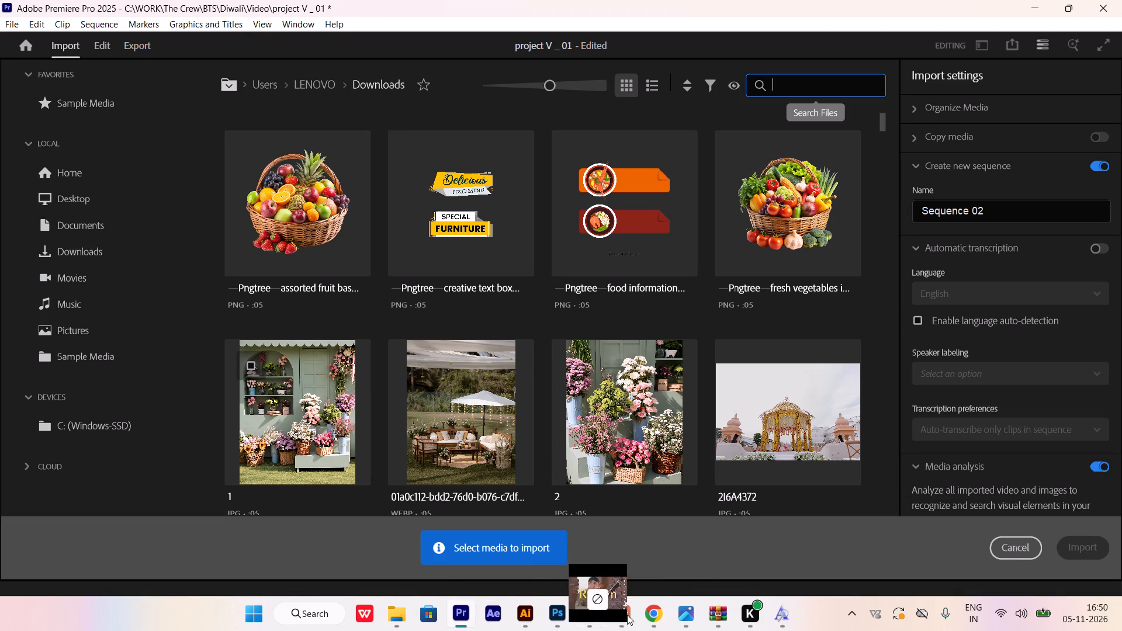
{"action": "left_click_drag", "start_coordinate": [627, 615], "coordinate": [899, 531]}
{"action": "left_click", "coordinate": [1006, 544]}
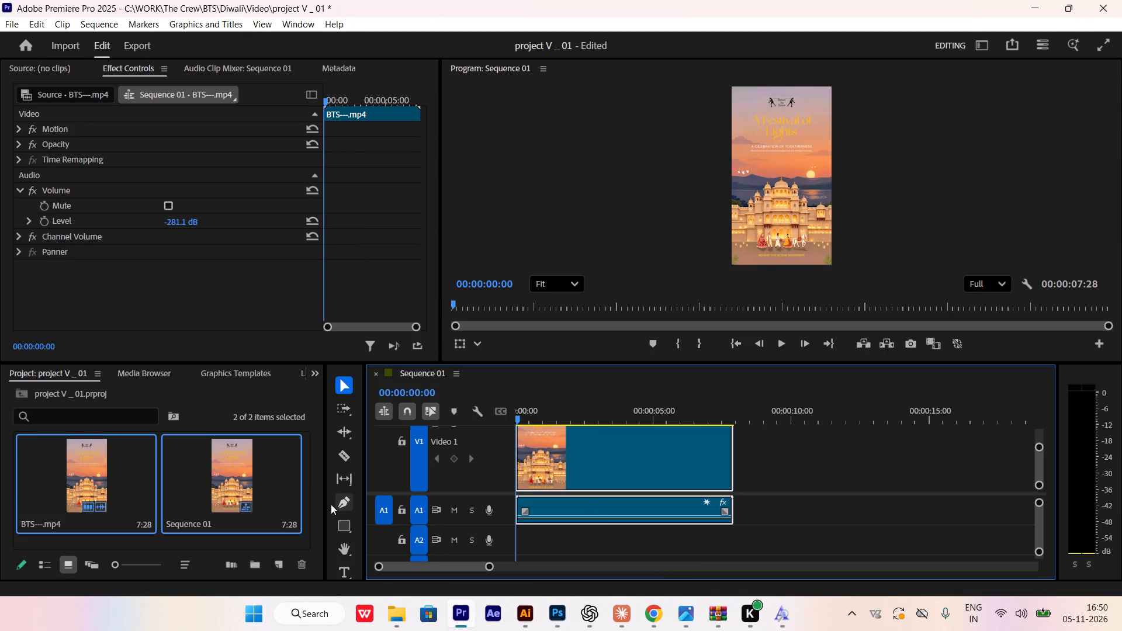
Add the Roslyn music file from the Downloads folder to track A2 of Sequence 01, aligned to the sequence start.
{"action": "scroll", "coordinate": [318, 496], "scroll_direction": "down", "scroll_amount": 1}
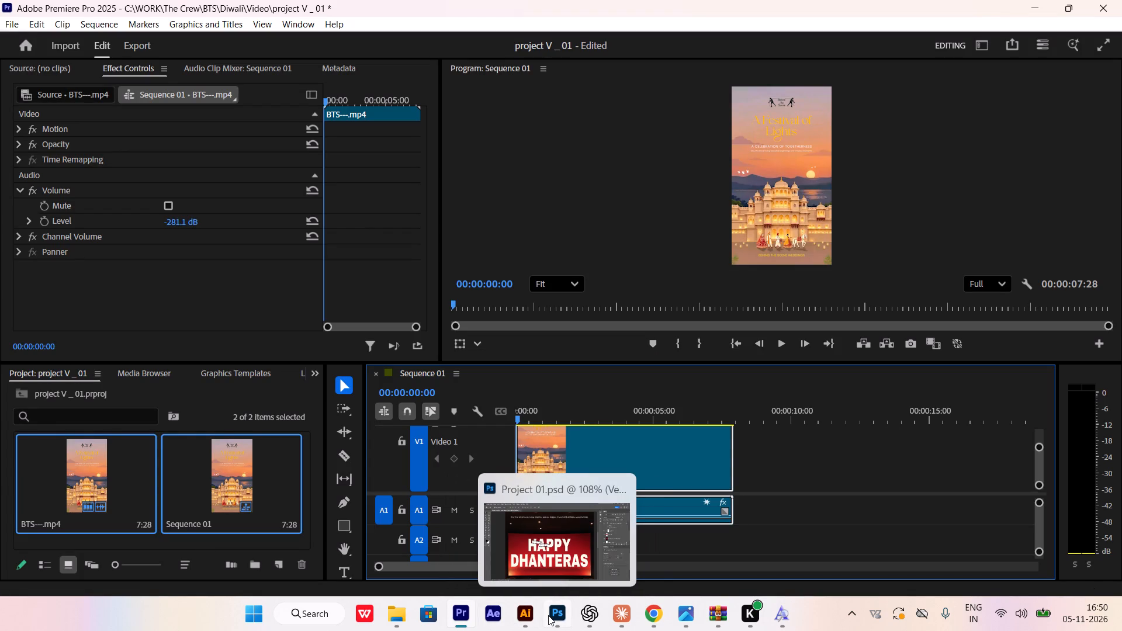
{"action": "left_click", "coordinate": [392, 615]}
{"action": "left_click", "coordinate": [455, 530]}
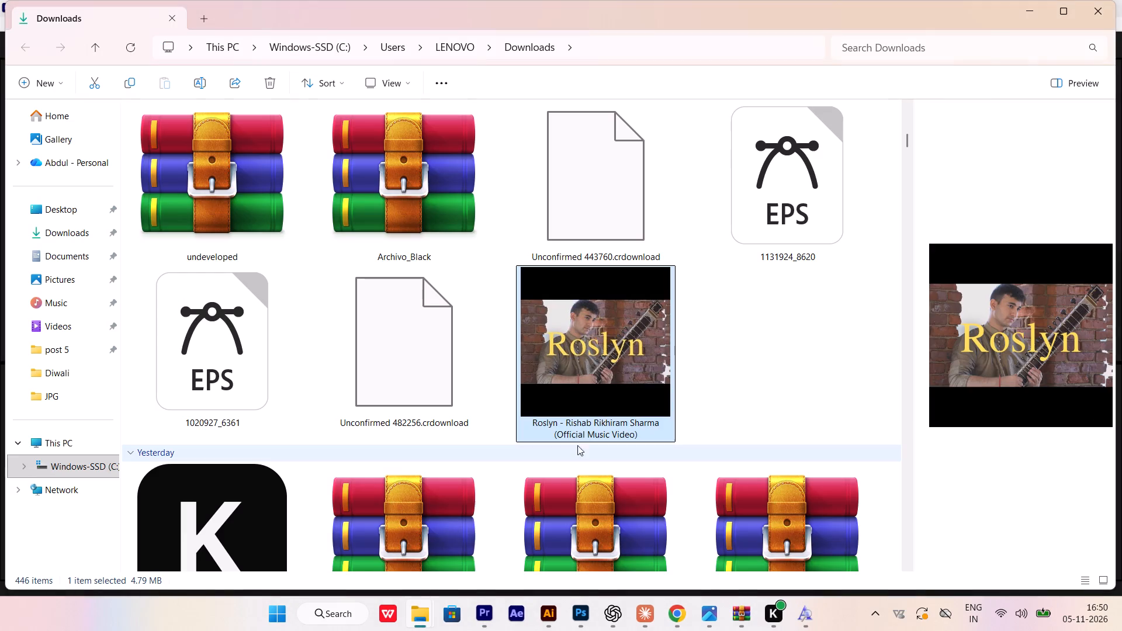
{"action": "left_click_drag", "start_coordinate": [567, 380], "coordinate": [574, 606]}
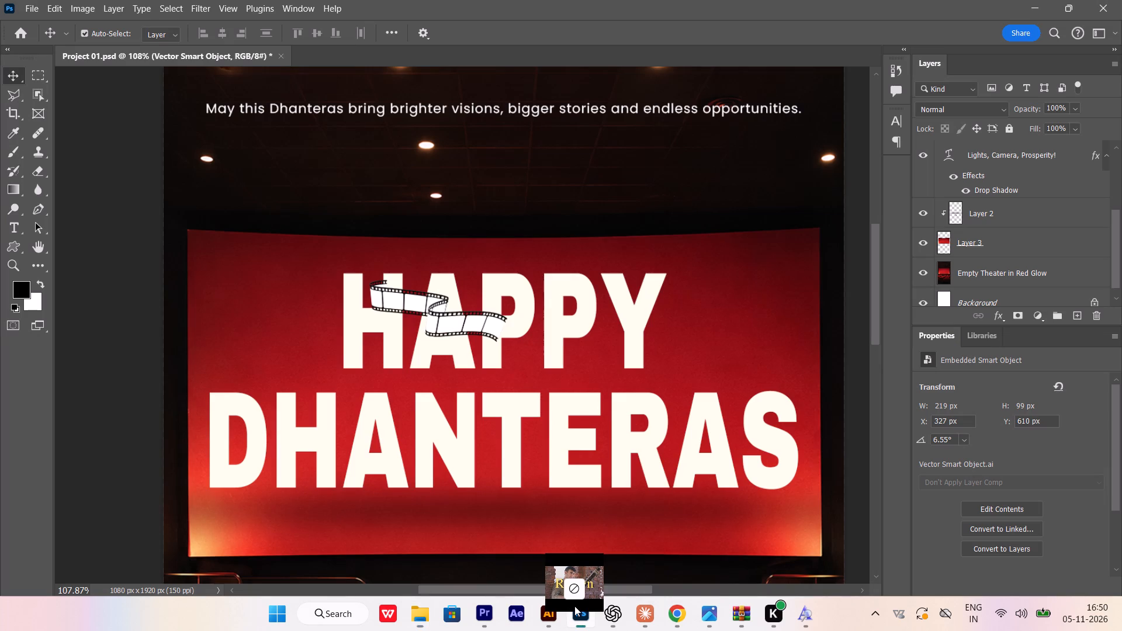
{"action": "left_click_drag", "start_coordinate": [574, 606], "coordinate": [472, 525]}
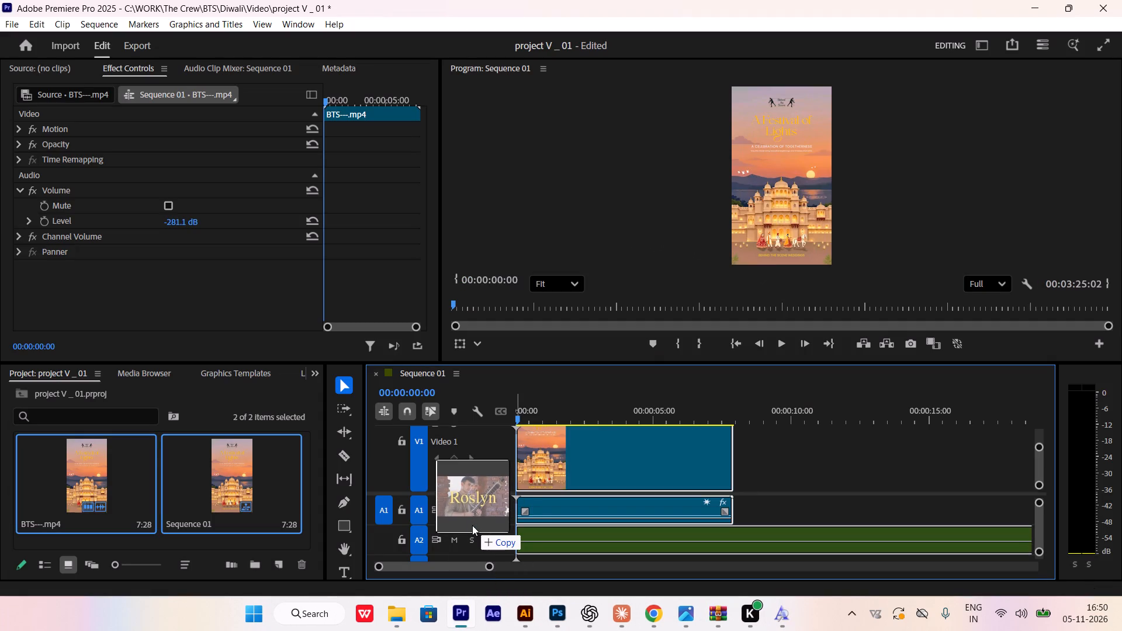
{"action": "left_click_drag", "start_coordinate": [472, 525], "coordinate": [535, 533]}
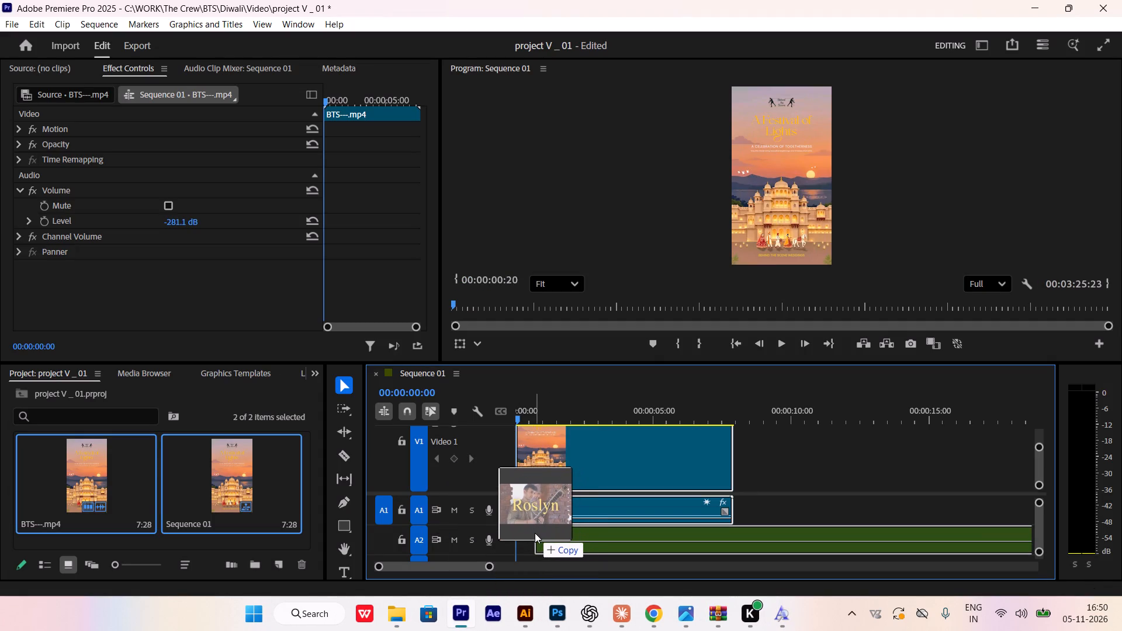
{"action": "left_click_drag", "start_coordinate": [535, 533], "coordinate": [528, 528]}
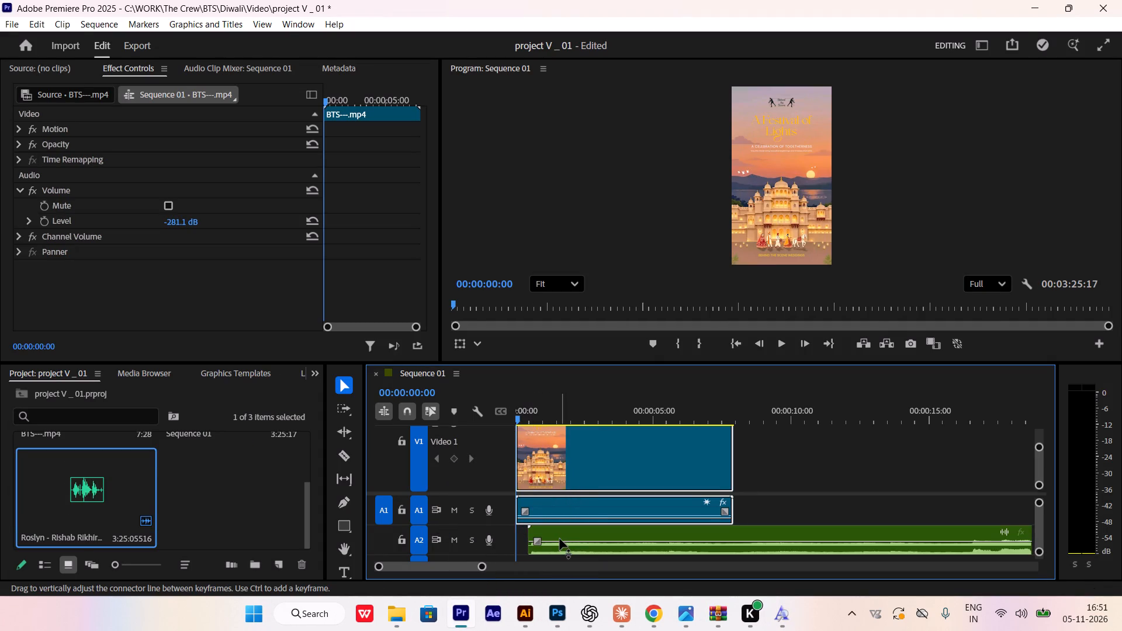
{"action": "scroll", "coordinate": [560, 539], "scroll_direction": "up", "scroll_amount": 1, "text": "alt"}
{"action": "left_click_drag", "start_coordinate": [578, 536], "coordinate": [544, 533]}
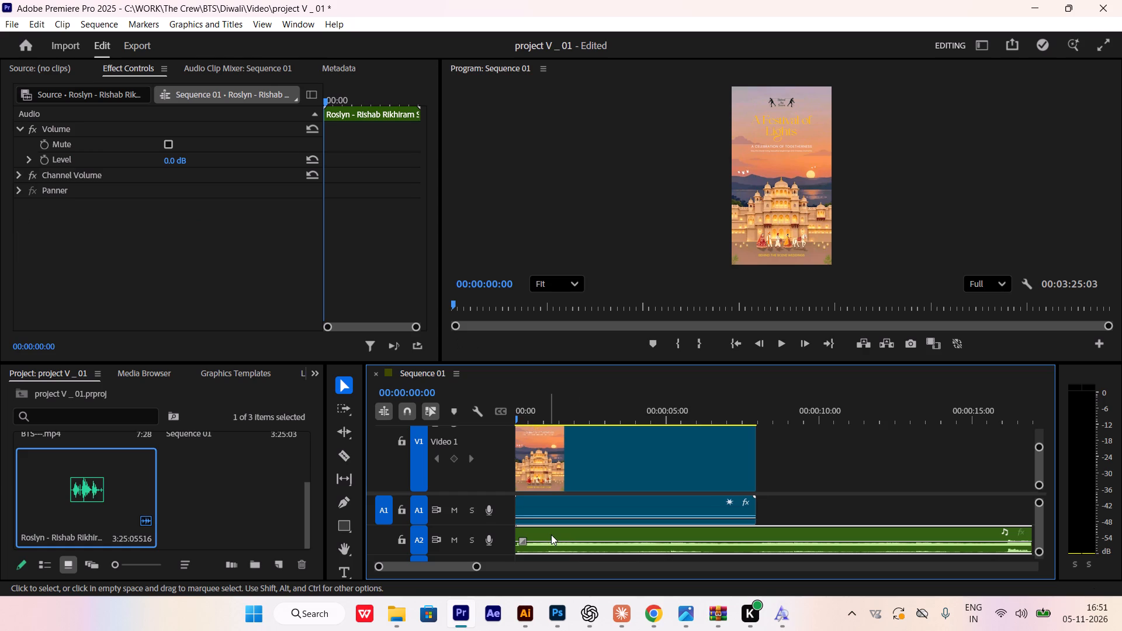
Play the first two seconds of Sequence 01 to preview the video with the Roslyn music.
{"action": "scroll", "coordinate": [552, 535], "scroll_direction": "up", "scroll_amount": 4}
{"action": "key", "text": "space"}
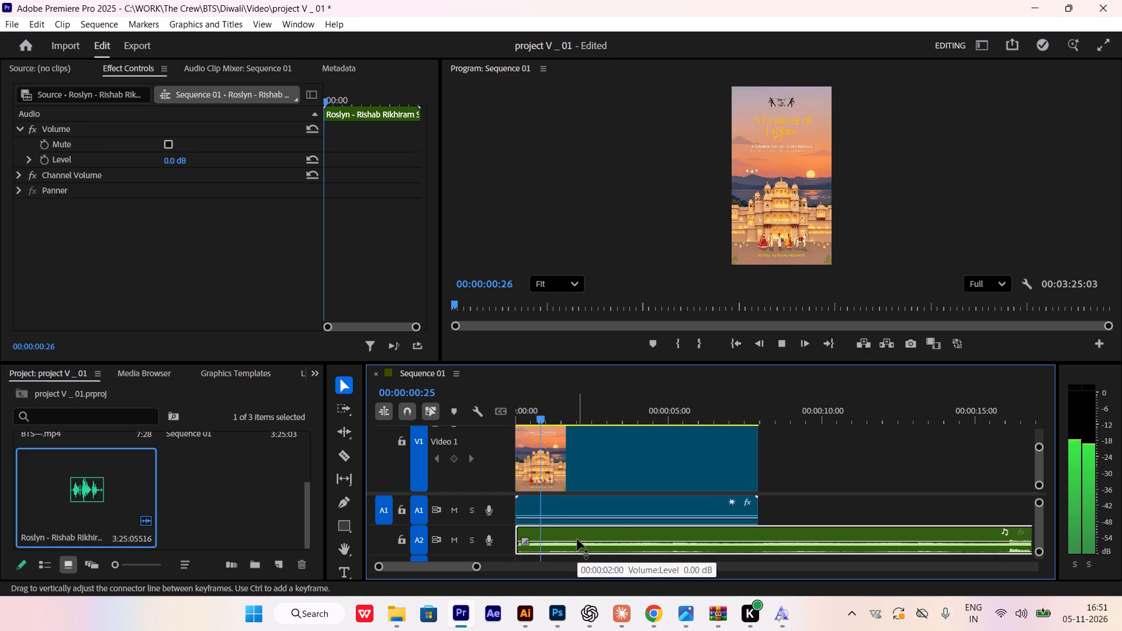
{"action": "key", "text": "space"}
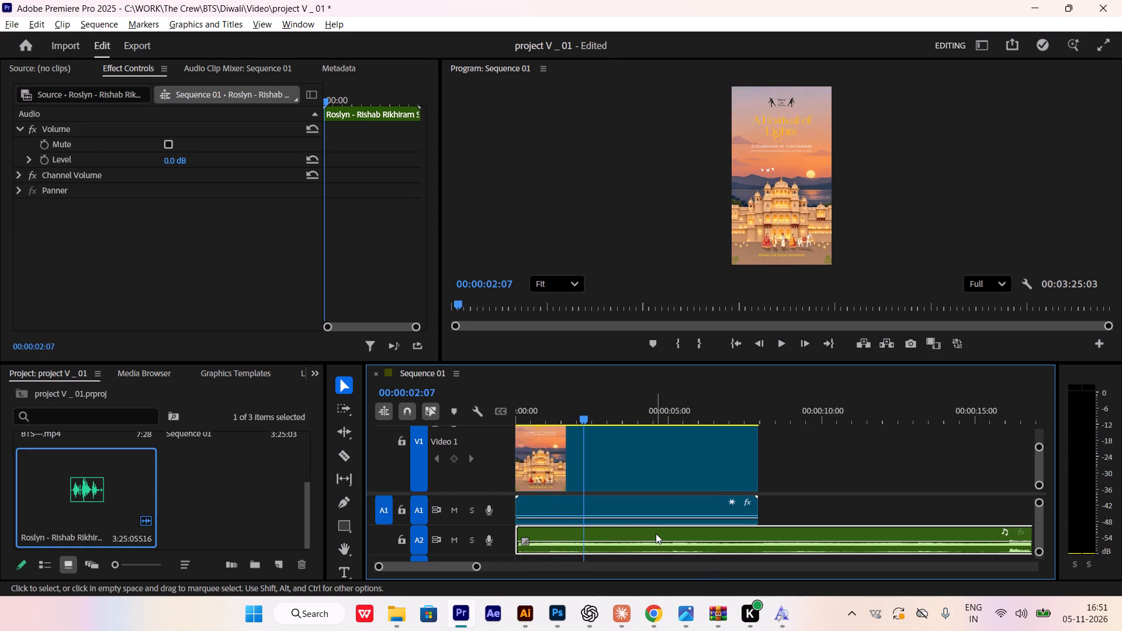
Play Sequence 01 past the end of the video to about 21 seconds, listening to the Roslyn track.
{"action": "scroll", "coordinate": [656, 533], "scroll_direction": "up", "scroll_amount": 1, "text": "alt"}
{"action": "left_click", "coordinate": [657, 534]}
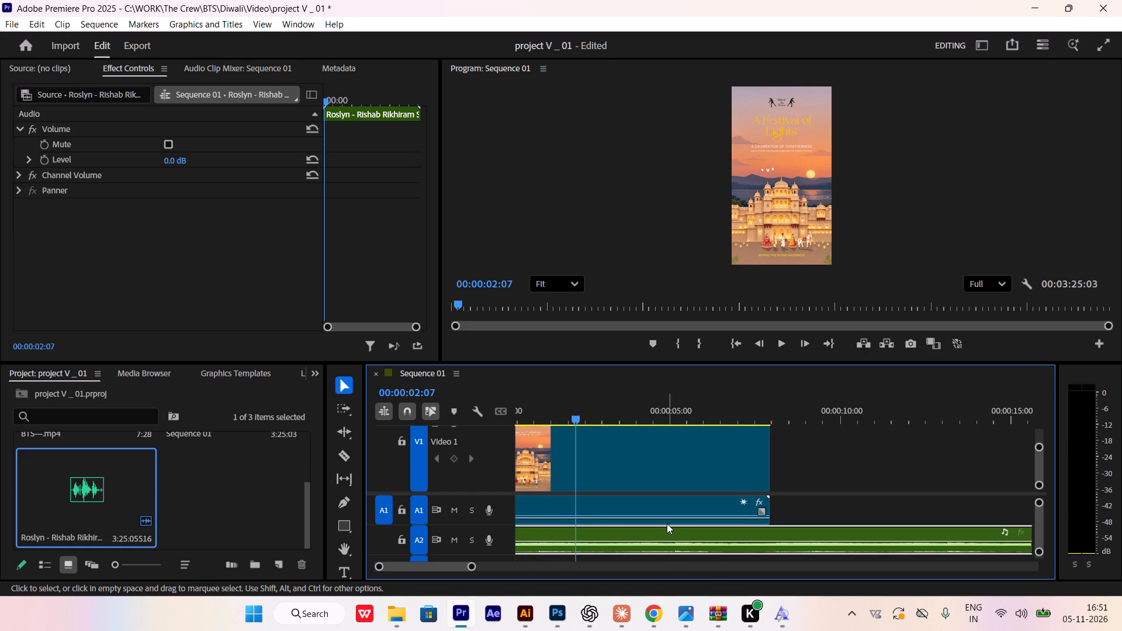
{"action": "scroll", "coordinate": [666, 523], "scroll_direction": "down", "scroll_amount": 1}
{"action": "key", "text": "space"}
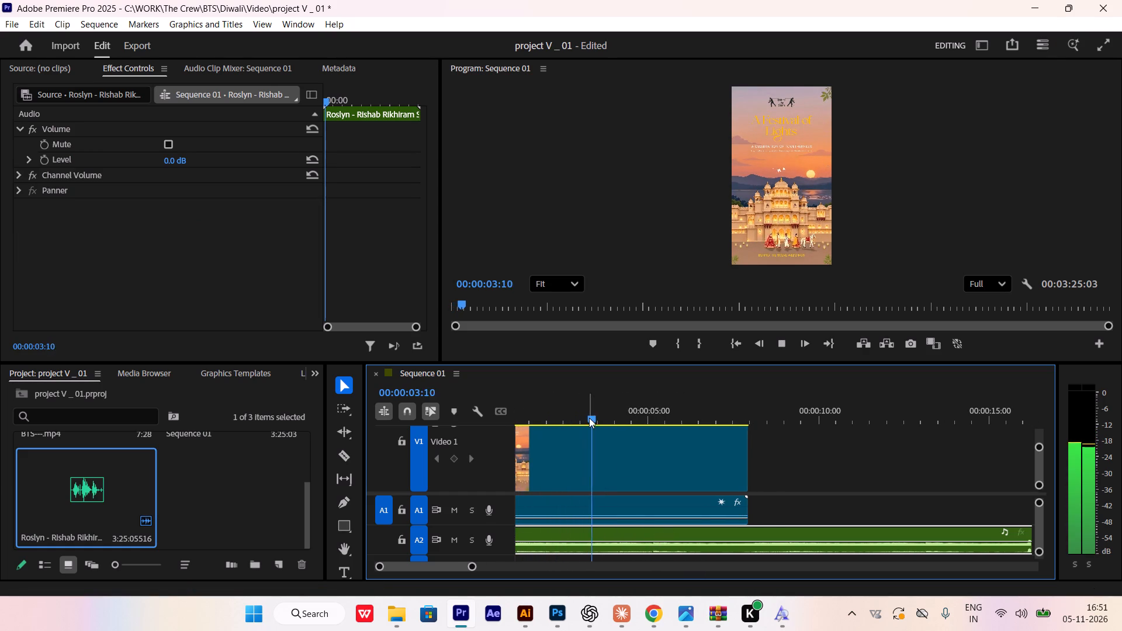
{"action": "left_click_drag", "start_coordinate": [589, 418], "coordinate": [788, 434]}
{"action": "key", "text": "space"}
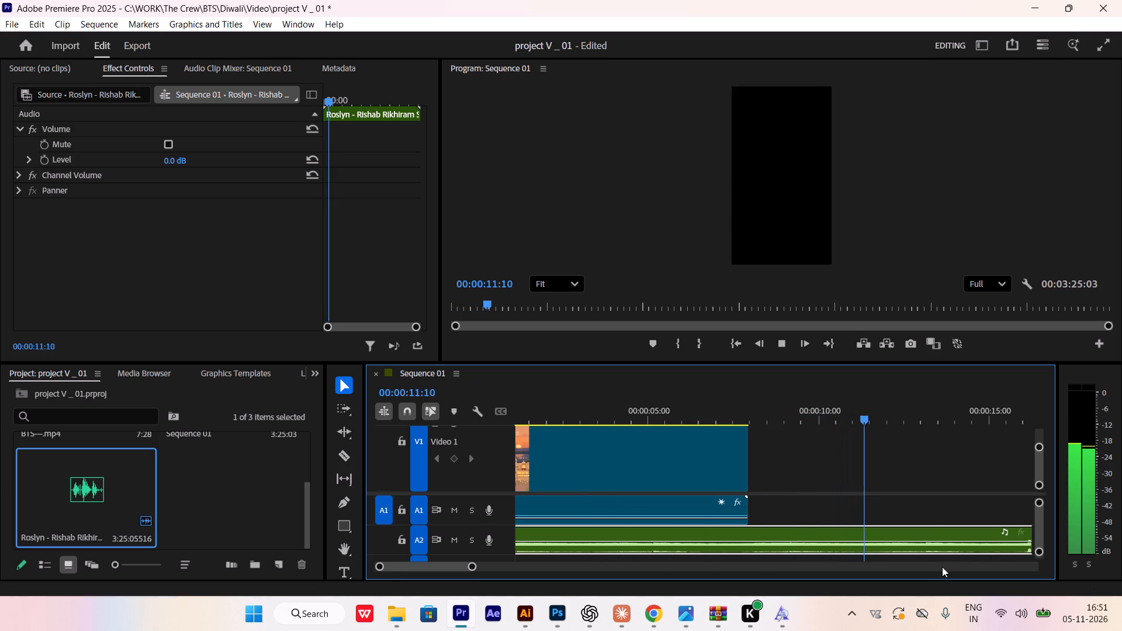
{"action": "left_click_drag", "start_coordinate": [941, 567], "coordinate": [948, 564]}
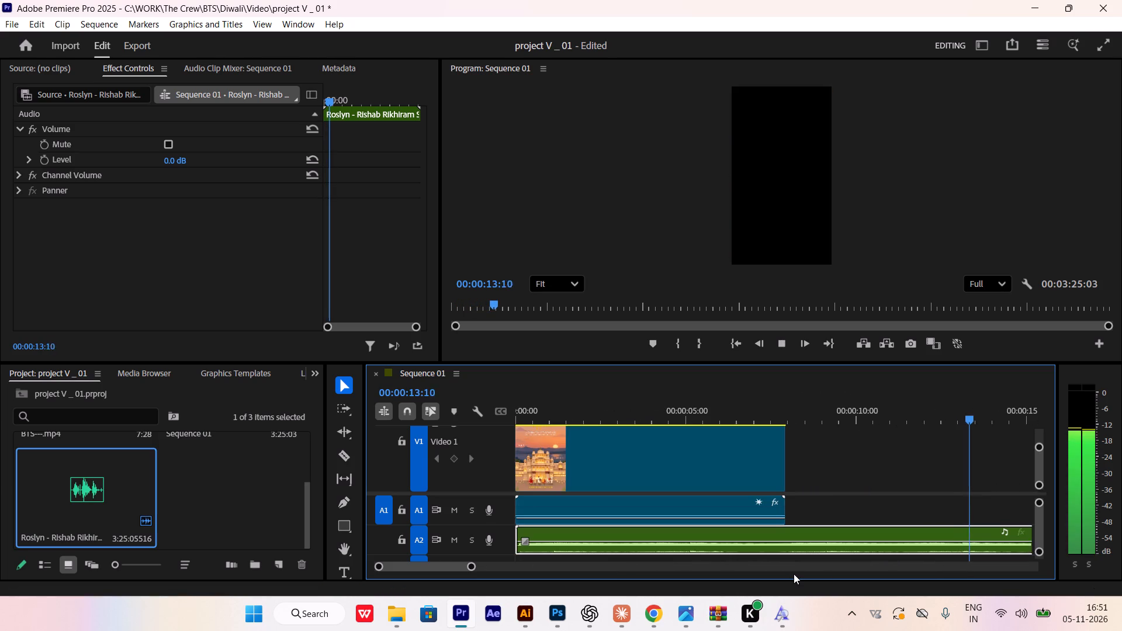
{"action": "left_click_drag", "start_coordinate": [808, 564], "coordinate": [815, 563]}
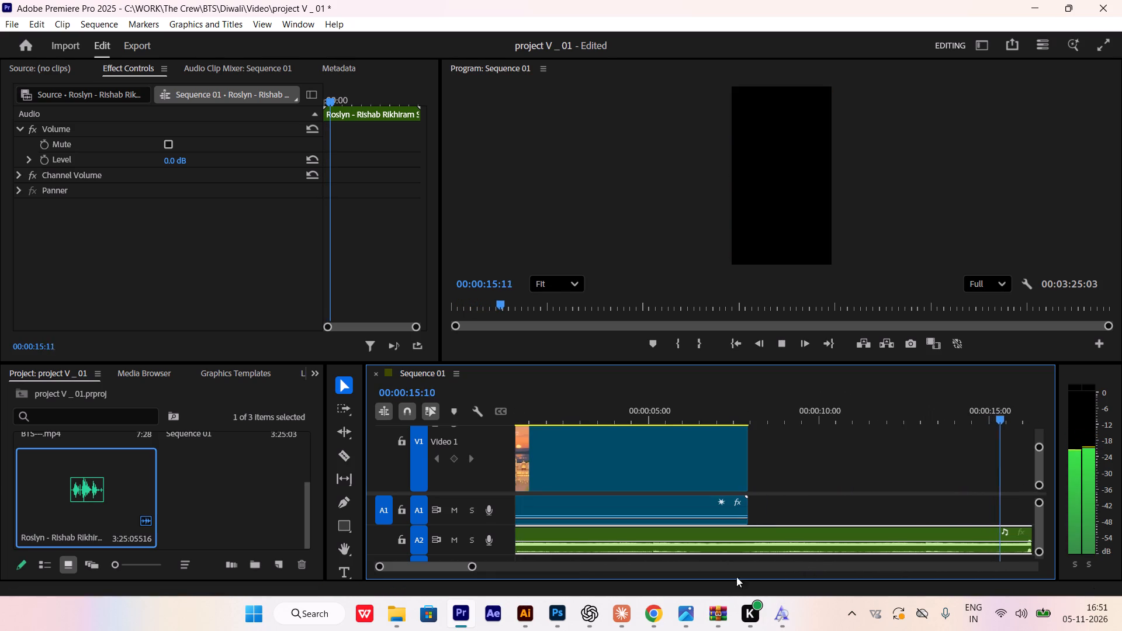
{"action": "left_click_drag", "start_coordinate": [474, 569], "coordinate": [501, 570]}
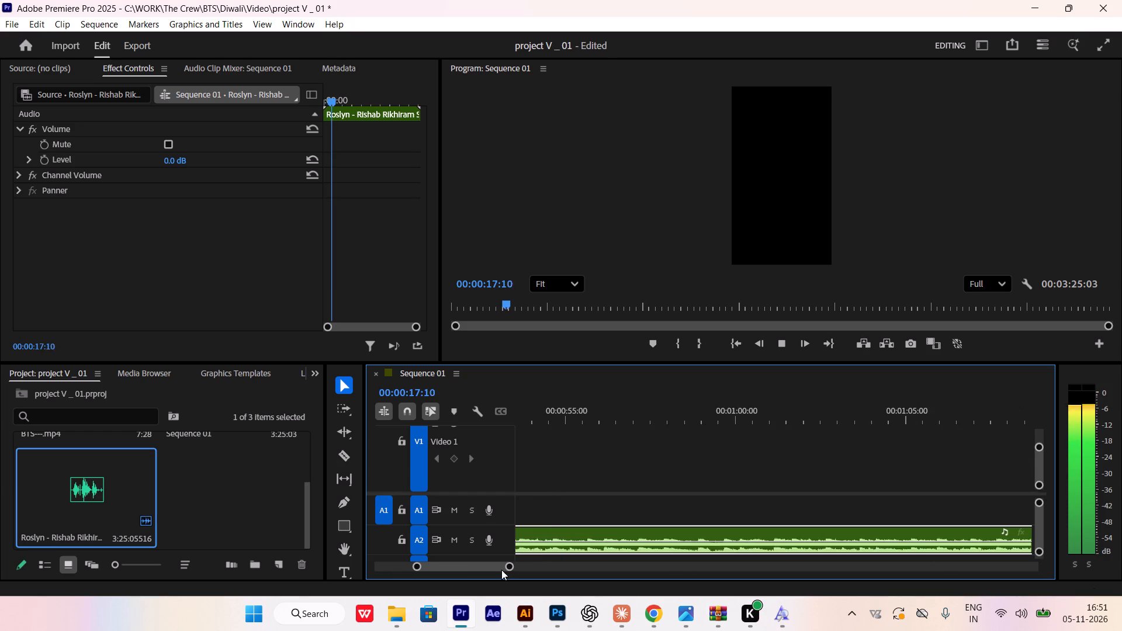
{"action": "left_click_drag", "start_coordinate": [501, 570], "coordinate": [487, 568]}
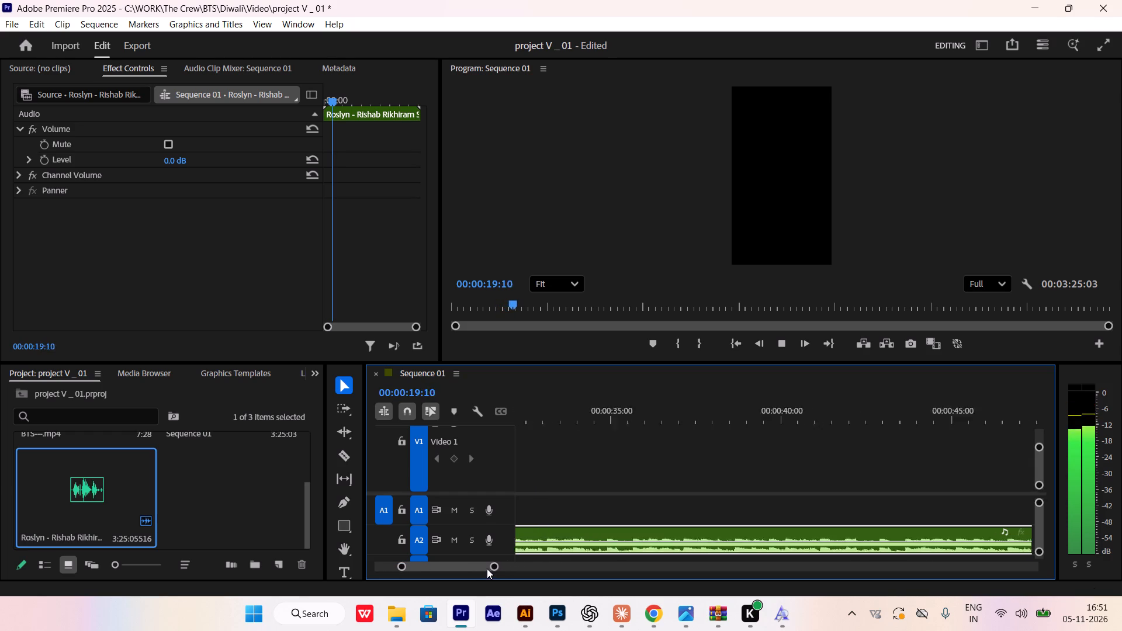
{"action": "left_click_drag", "start_coordinate": [487, 568], "coordinate": [488, 567]}
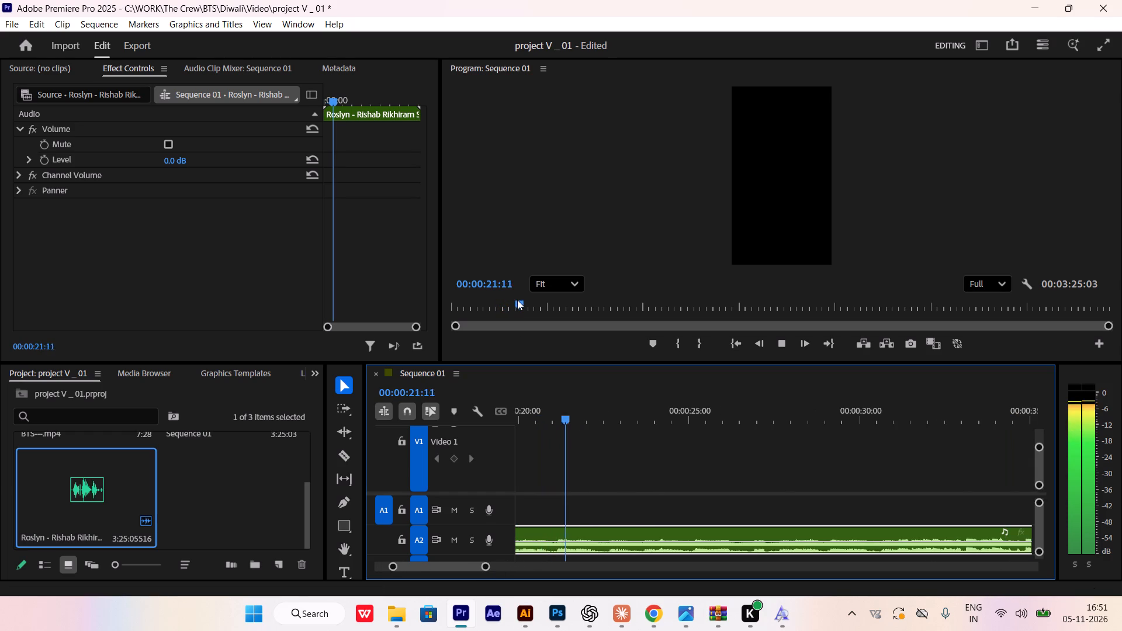
Listen to the Roslyn track between about 25 and 32 seconds, stopping the playhead at 00:00:29:29 as a possible music start.
{"action": "left_click_drag", "start_coordinate": [517, 300], "coordinate": [529, 304]}
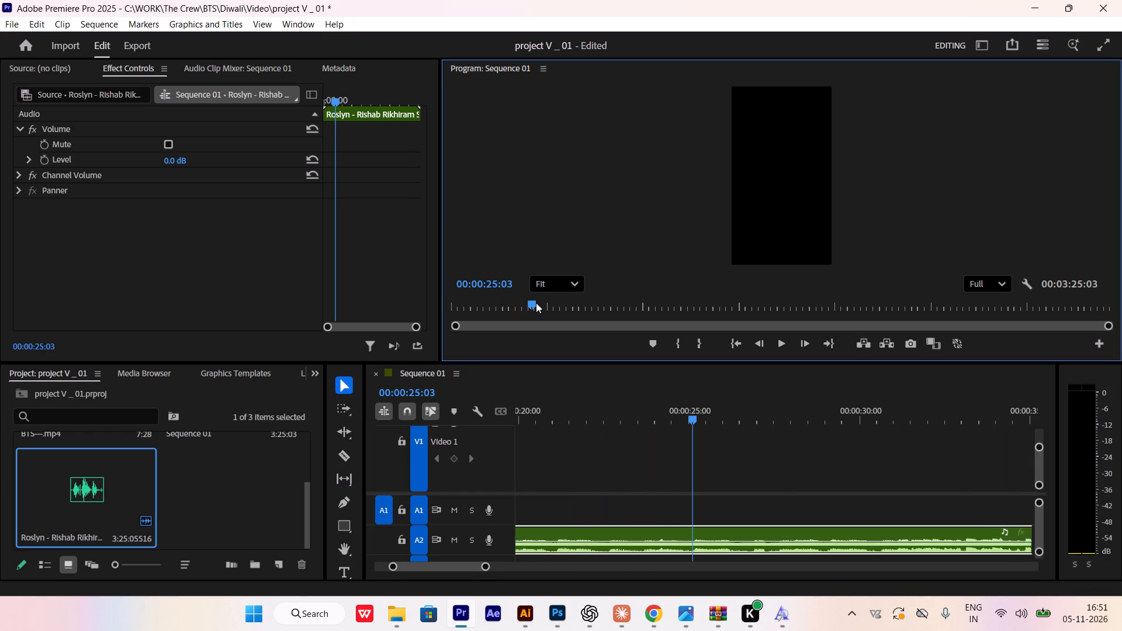
{"action": "key", "text": "space"}
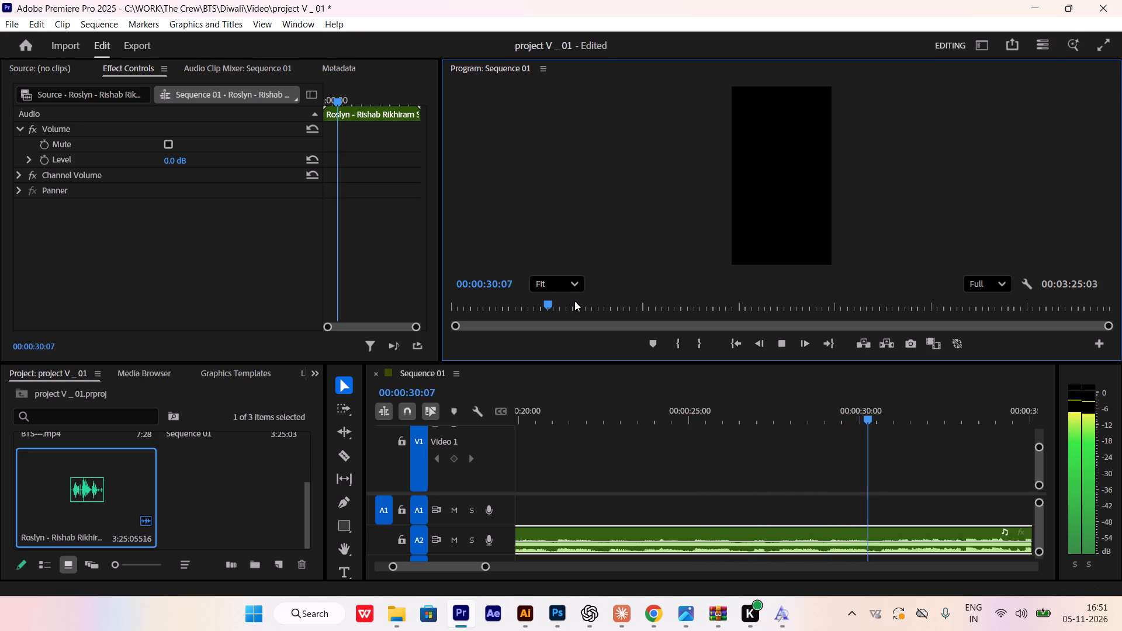
{"action": "key", "text": "space"}
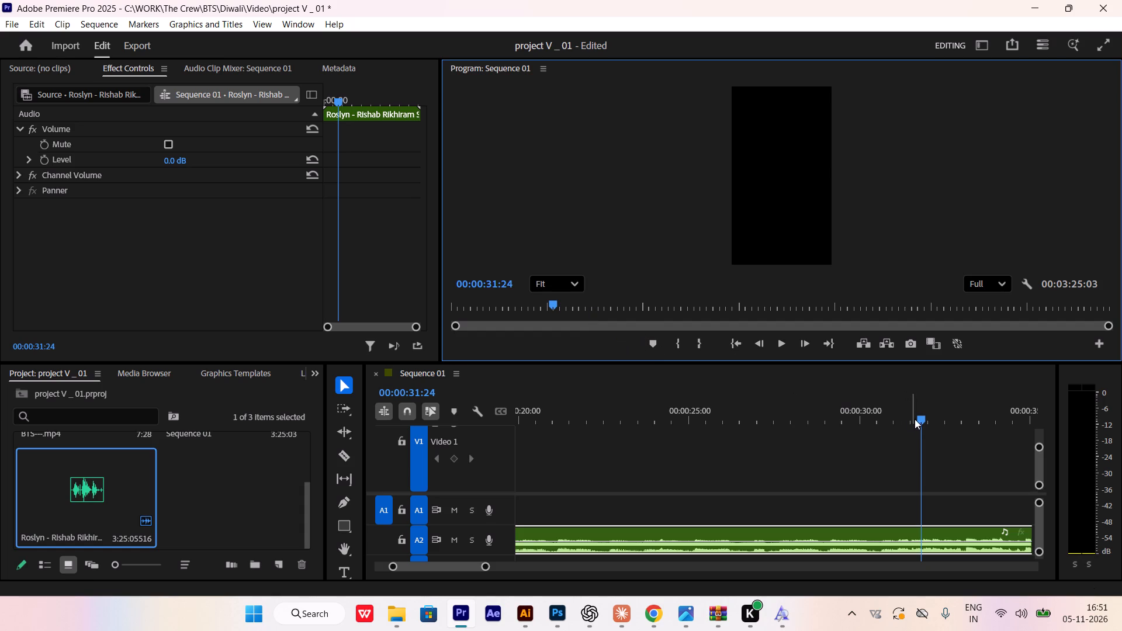
{"action": "left_click_drag", "start_coordinate": [920, 419], "coordinate": [884, 427]}
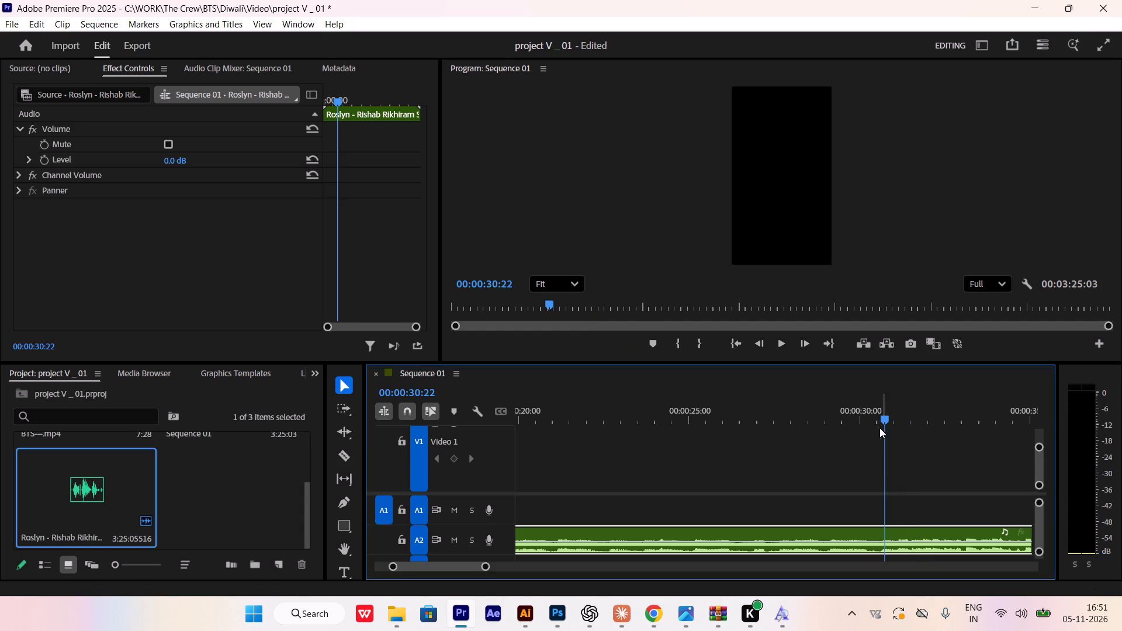
{"action": "key", "text": "space"}
{"action": "key", "text": "space"}
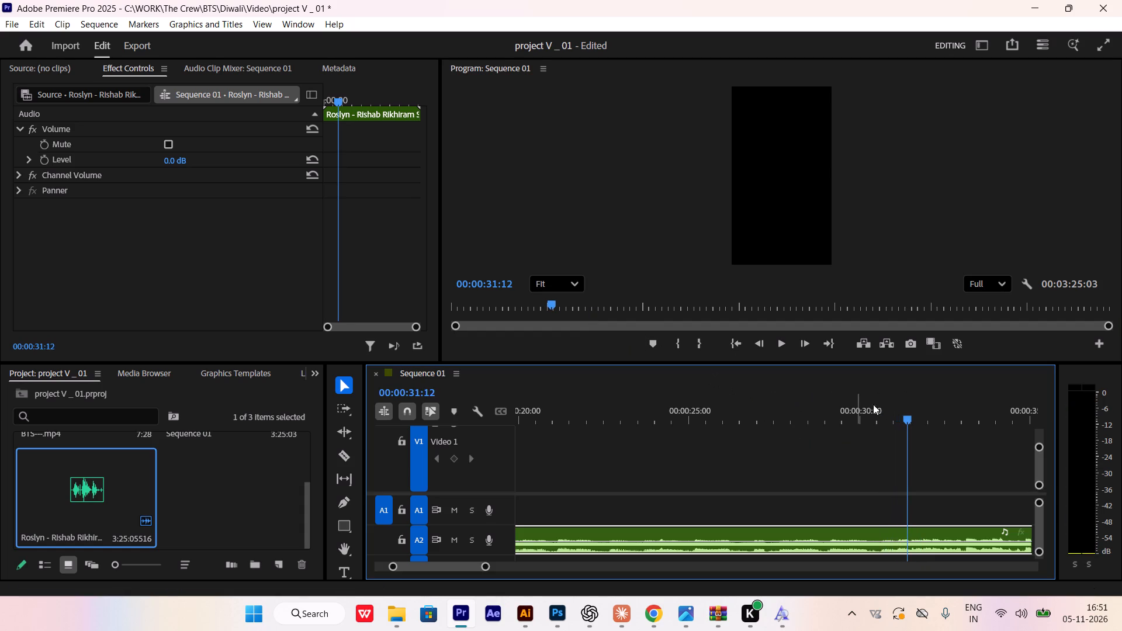
{"action": "left_click_drag", "start_coordinate": [908, 418], "coordinate": [849, 419]}
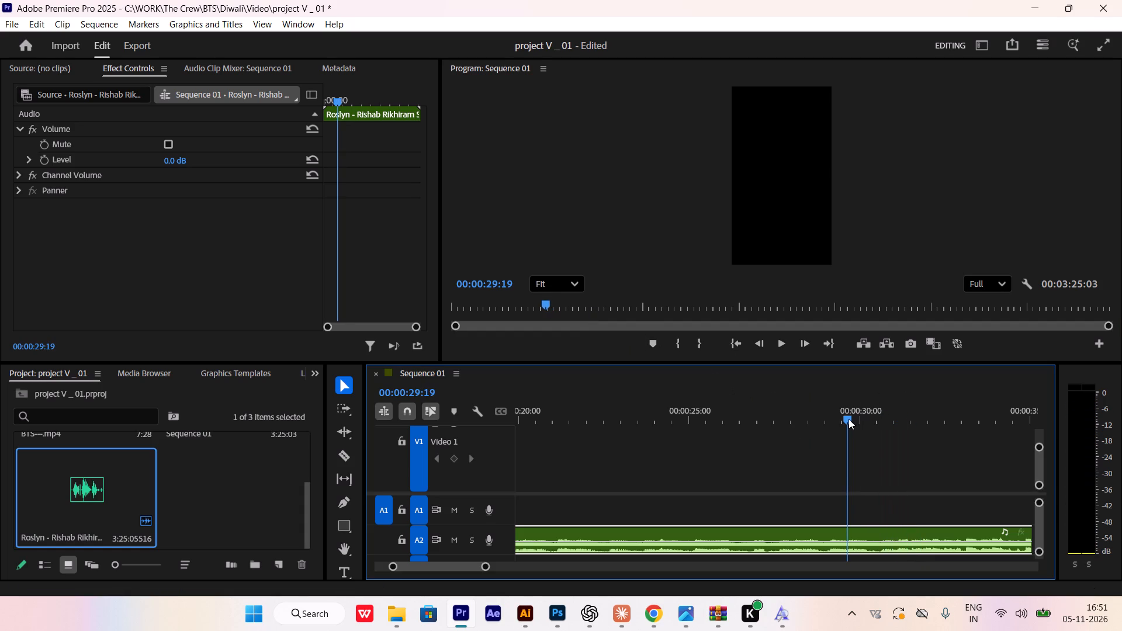
{"action": "key", "text": "space"}
{"action": "key", "text": "space"}
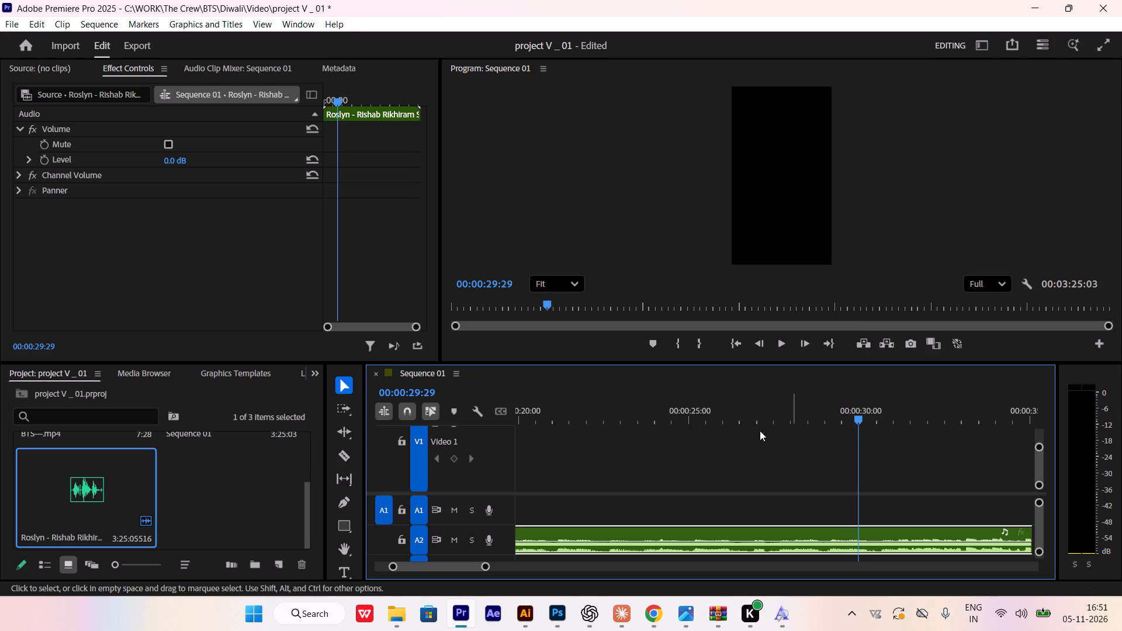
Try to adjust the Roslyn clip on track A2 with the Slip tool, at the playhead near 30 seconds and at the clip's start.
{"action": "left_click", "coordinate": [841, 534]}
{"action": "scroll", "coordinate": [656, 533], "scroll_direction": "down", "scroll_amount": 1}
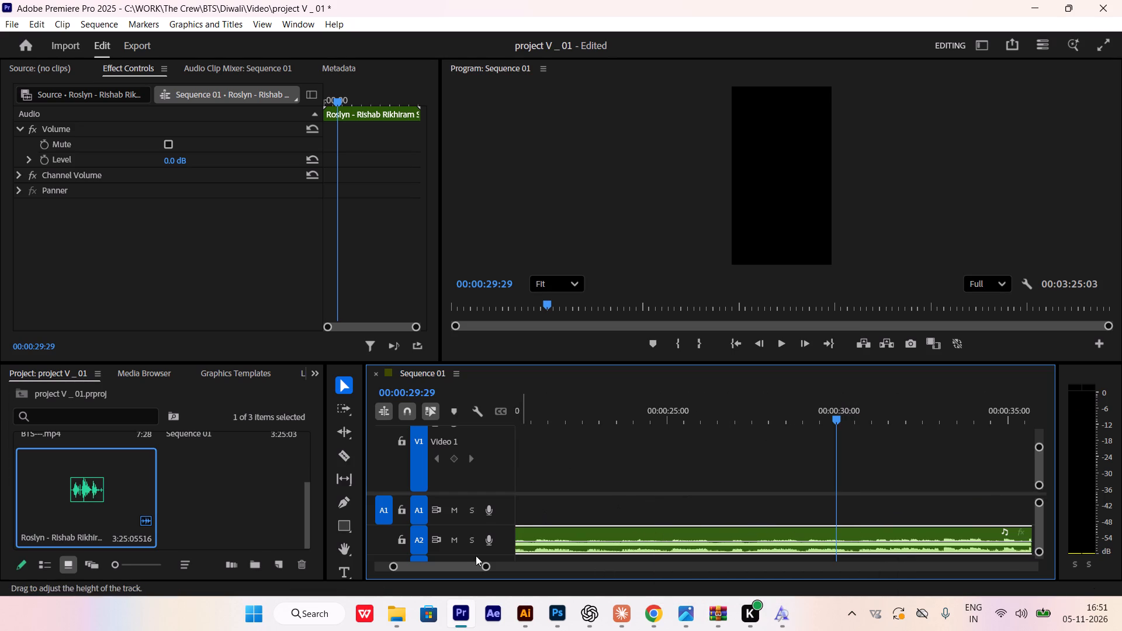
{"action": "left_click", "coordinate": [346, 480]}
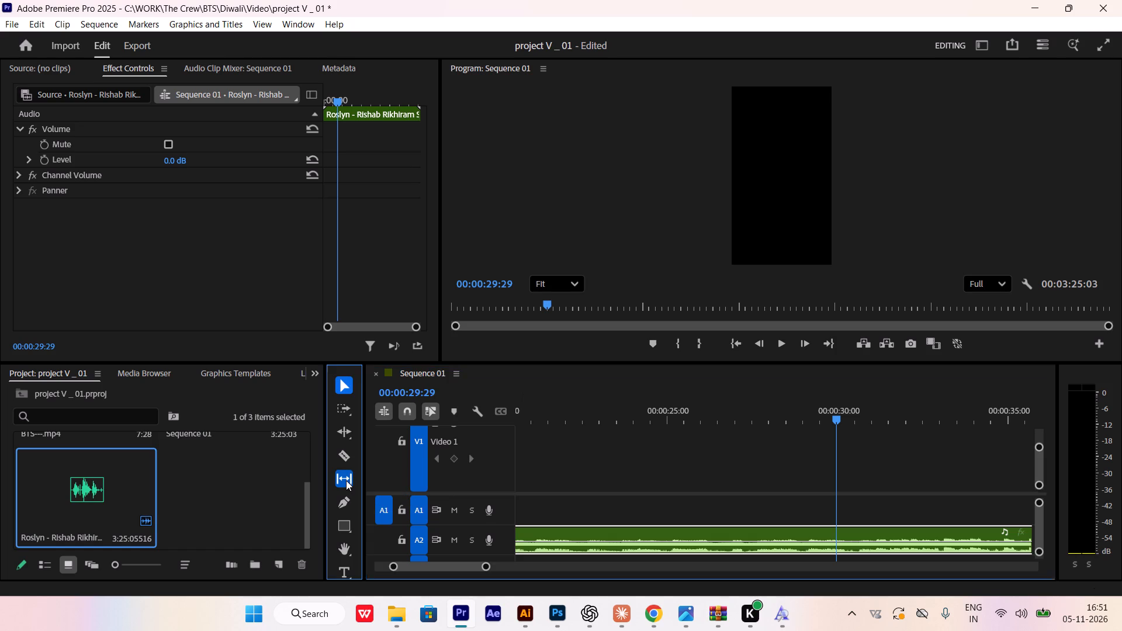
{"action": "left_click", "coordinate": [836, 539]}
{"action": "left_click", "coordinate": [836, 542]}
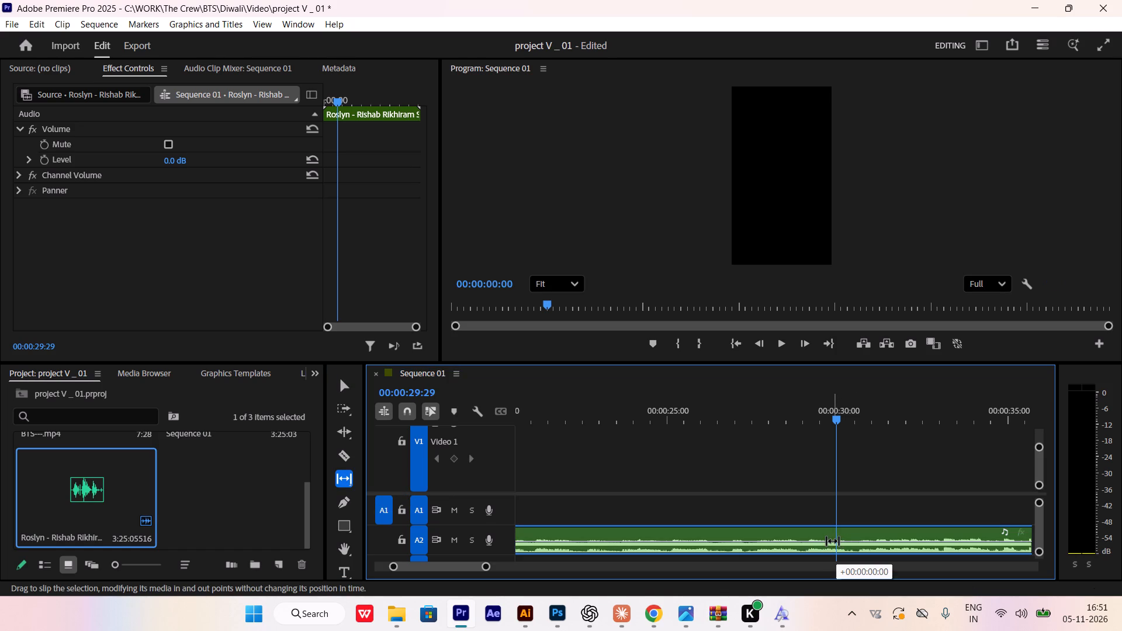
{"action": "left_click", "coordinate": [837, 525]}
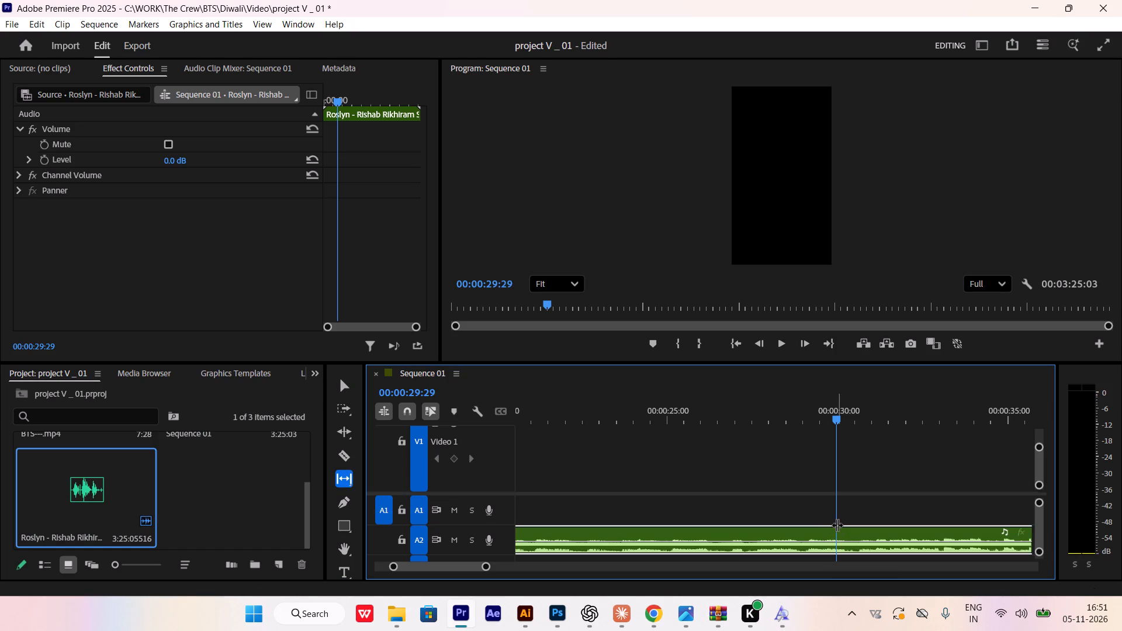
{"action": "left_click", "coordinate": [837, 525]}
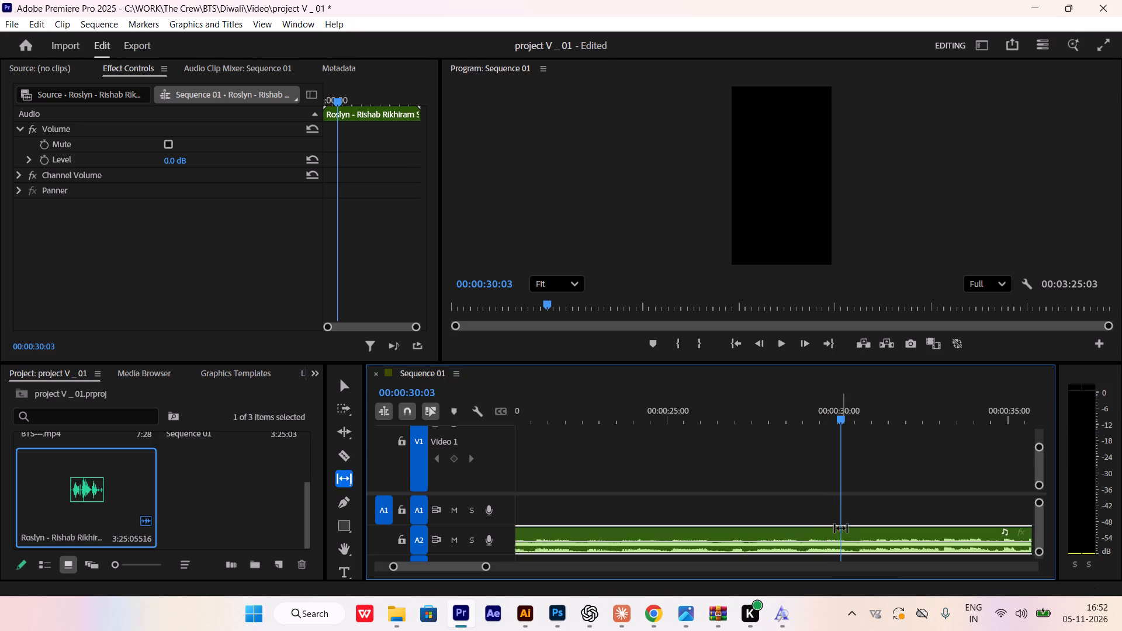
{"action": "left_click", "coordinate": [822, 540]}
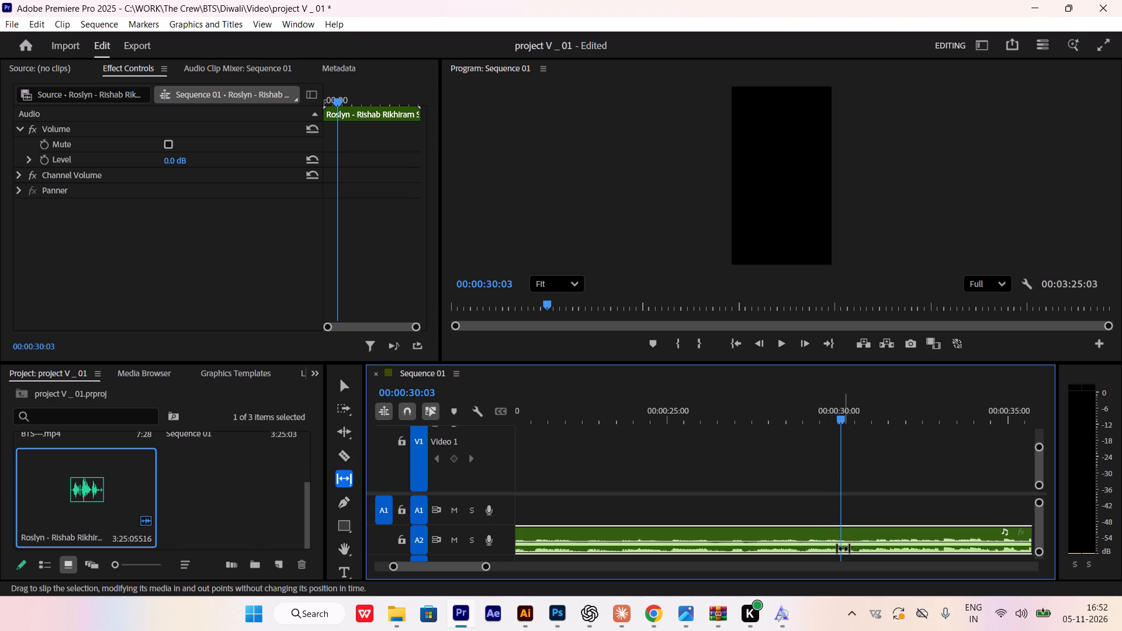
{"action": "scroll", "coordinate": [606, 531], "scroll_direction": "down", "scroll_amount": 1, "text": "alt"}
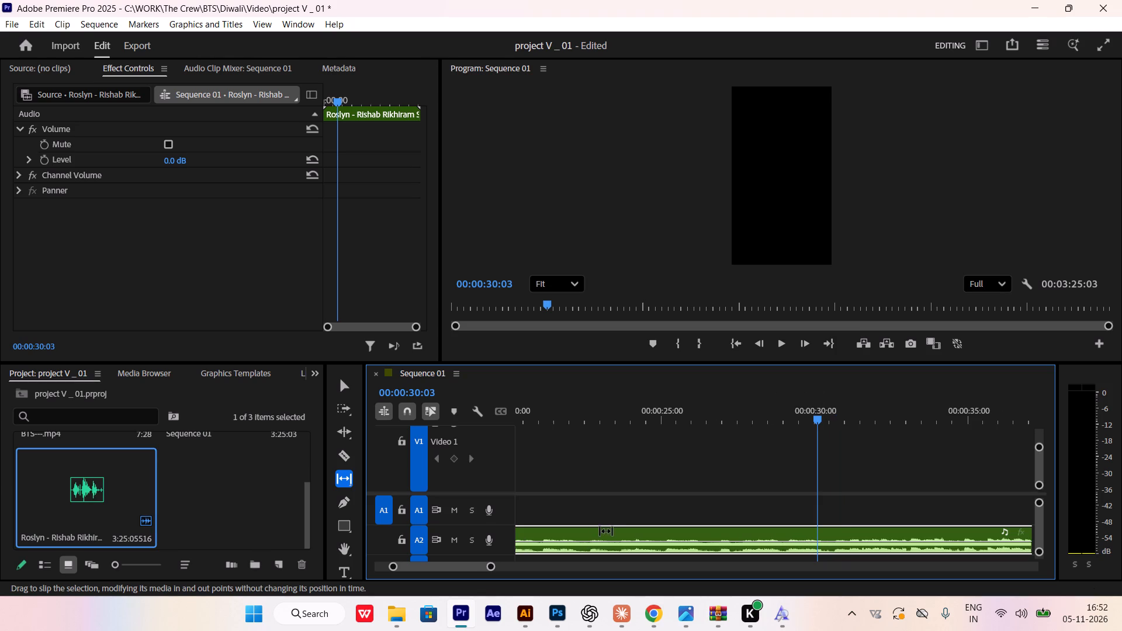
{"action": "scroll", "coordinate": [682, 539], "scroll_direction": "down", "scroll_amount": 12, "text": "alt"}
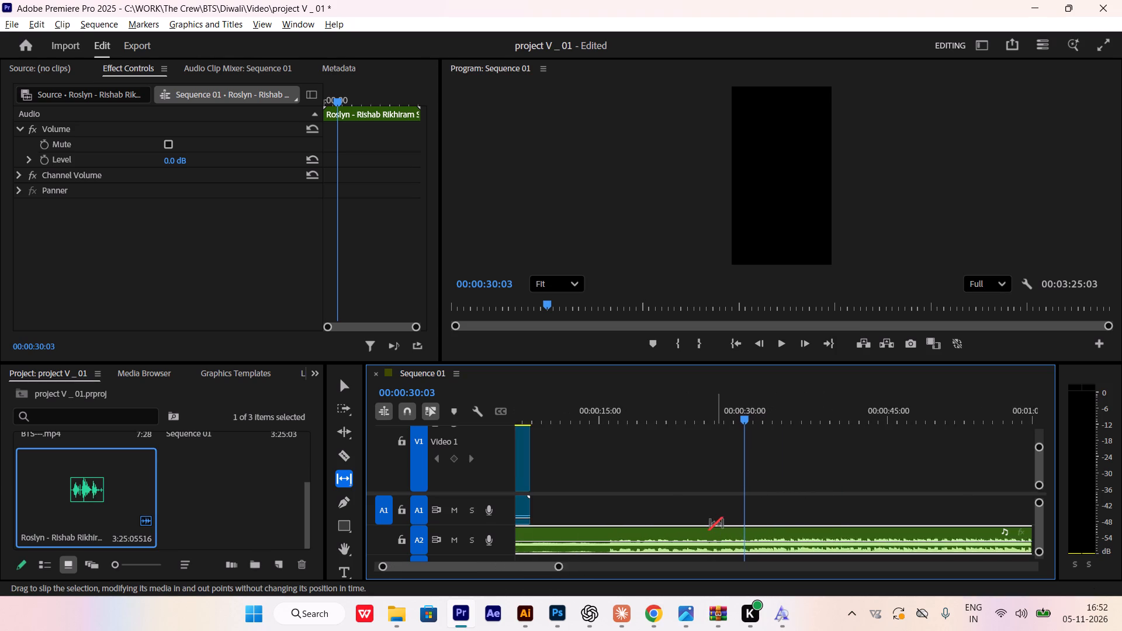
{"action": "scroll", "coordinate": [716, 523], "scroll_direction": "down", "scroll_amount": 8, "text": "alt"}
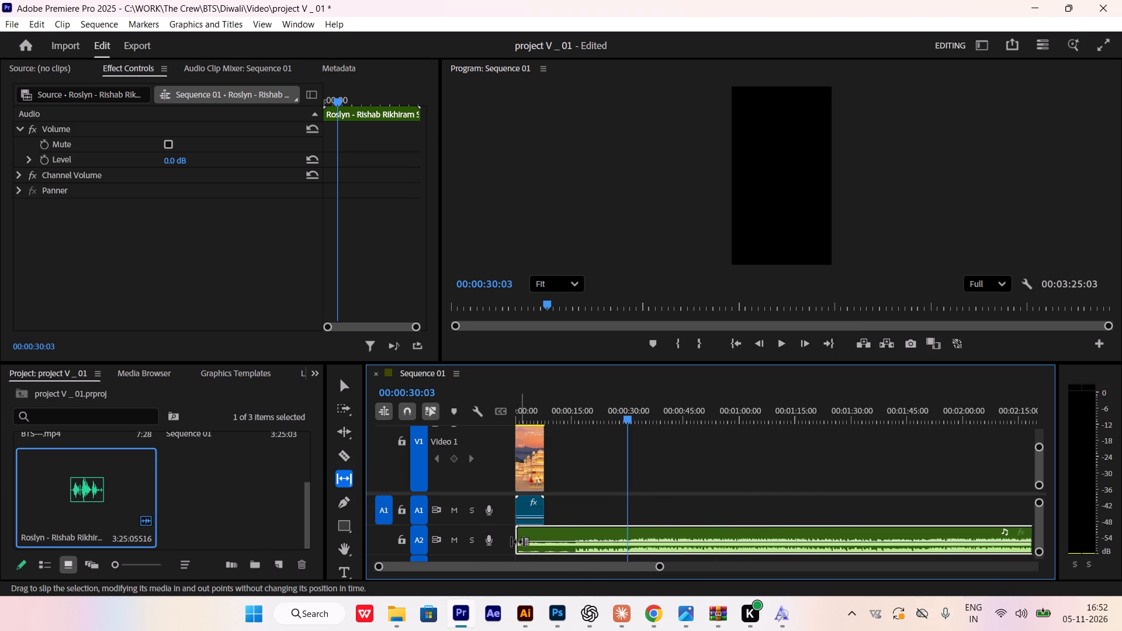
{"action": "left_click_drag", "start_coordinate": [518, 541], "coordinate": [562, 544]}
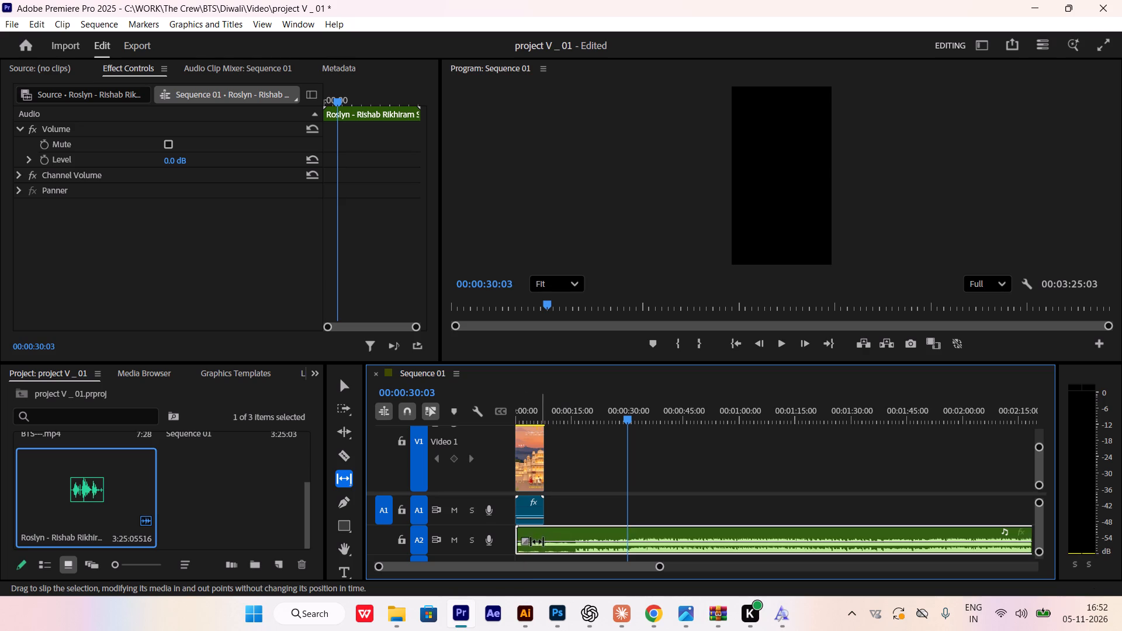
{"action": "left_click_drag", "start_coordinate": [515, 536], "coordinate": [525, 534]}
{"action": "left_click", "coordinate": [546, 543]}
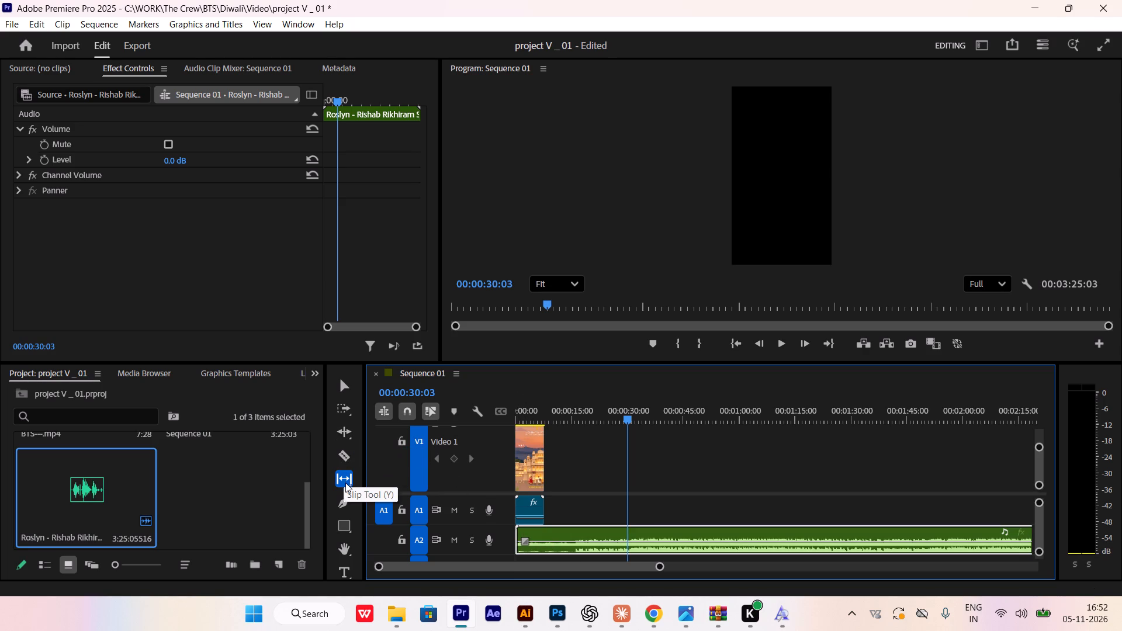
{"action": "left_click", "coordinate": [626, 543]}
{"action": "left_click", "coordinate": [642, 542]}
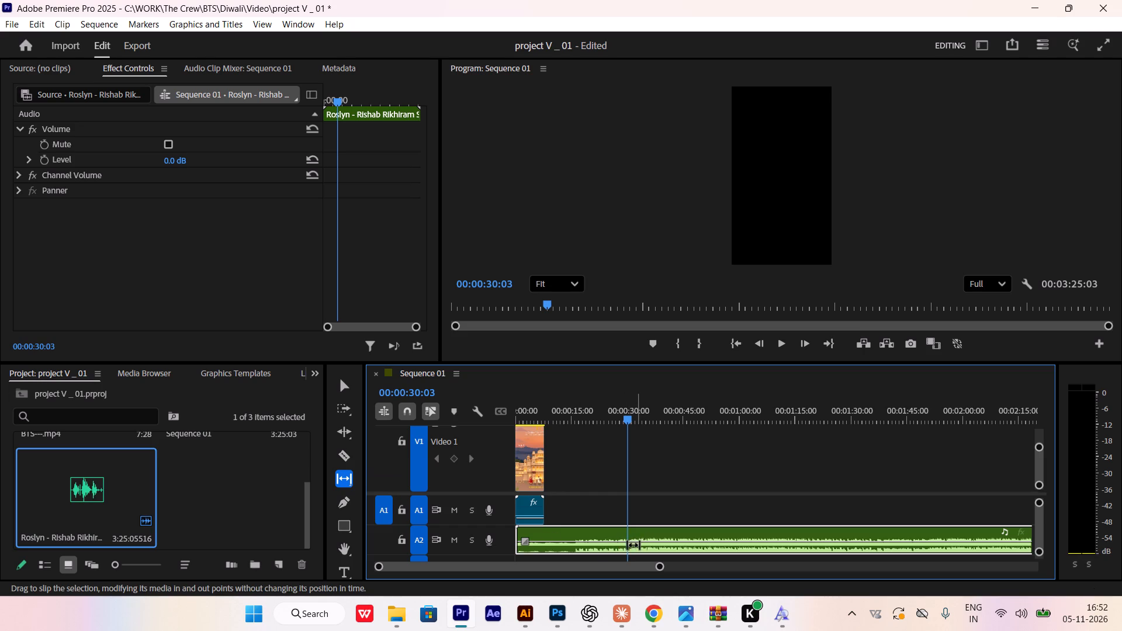
Trim the start of the Roslyn clip on track A2 to the playhead at 00:00:30:03 with the Selection tool.
{"action": "left_click", "coordinate": [347, 389]}
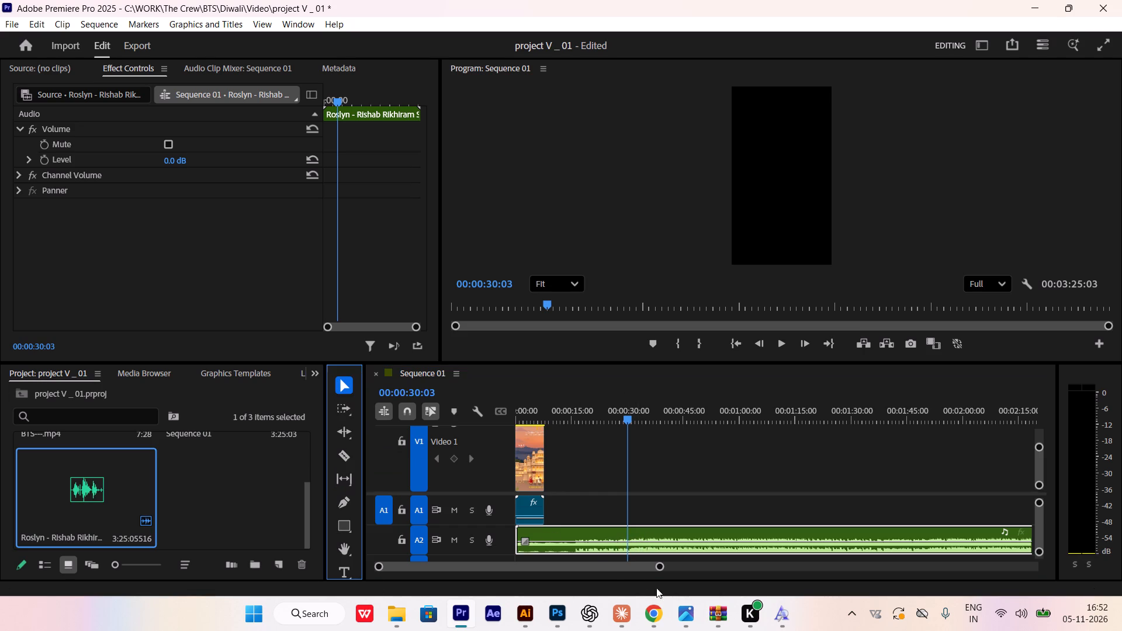
{"action": "left_click", "coordinate": [614, 546]}
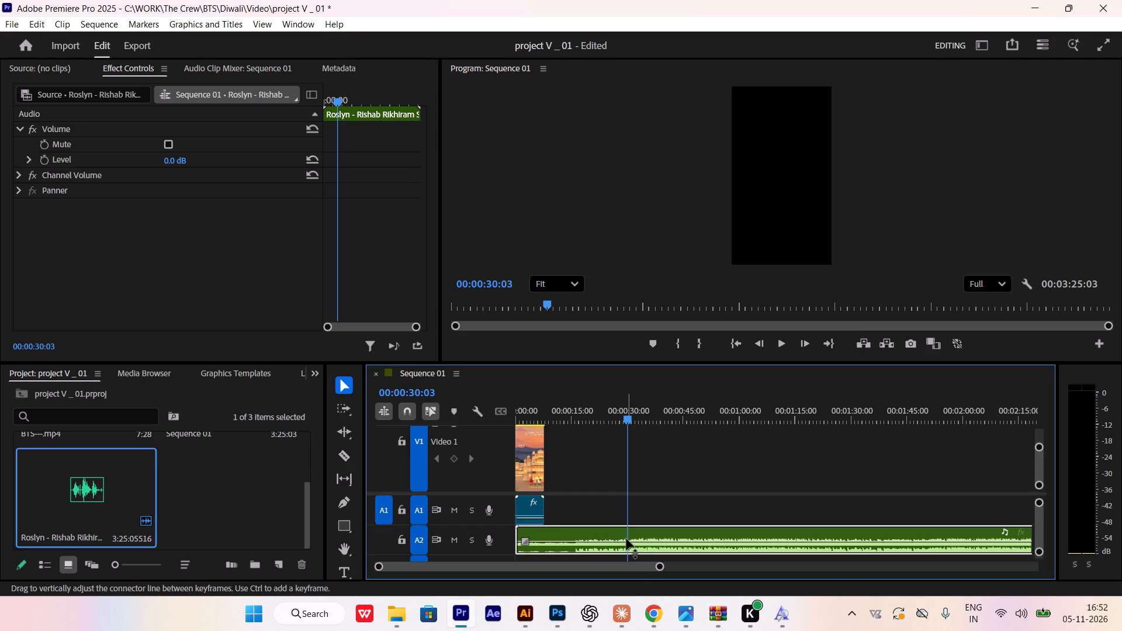
{"action": "left_click", "coordinate": [608, 540]}
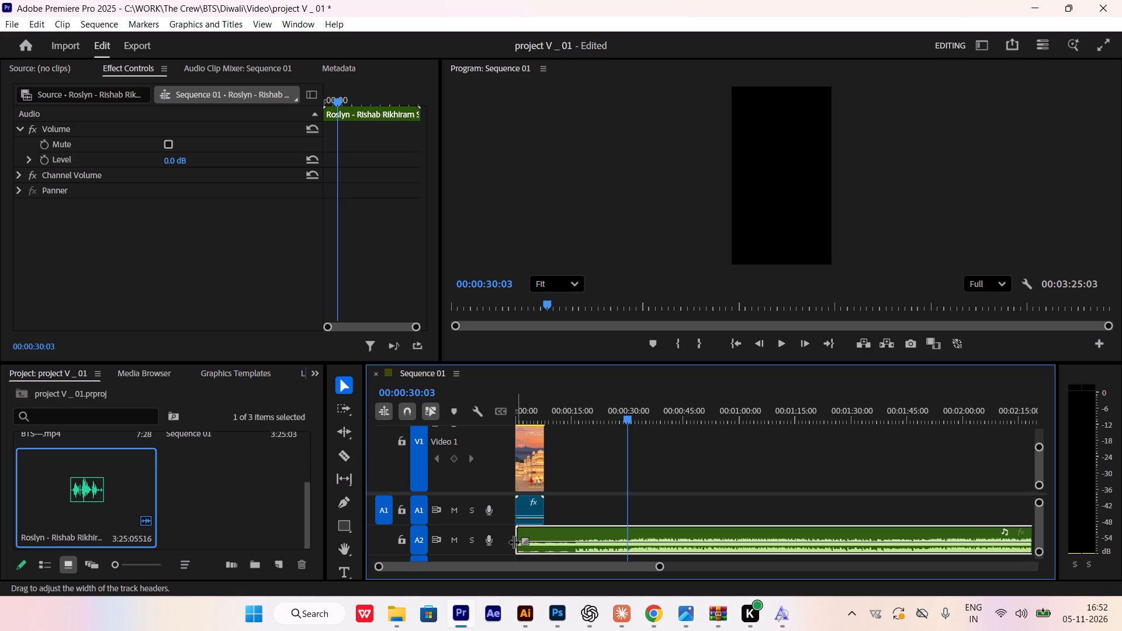
{"action": "left_click_drag", "start_coordinate": [514, 542], "coordinate": [505, 540]}
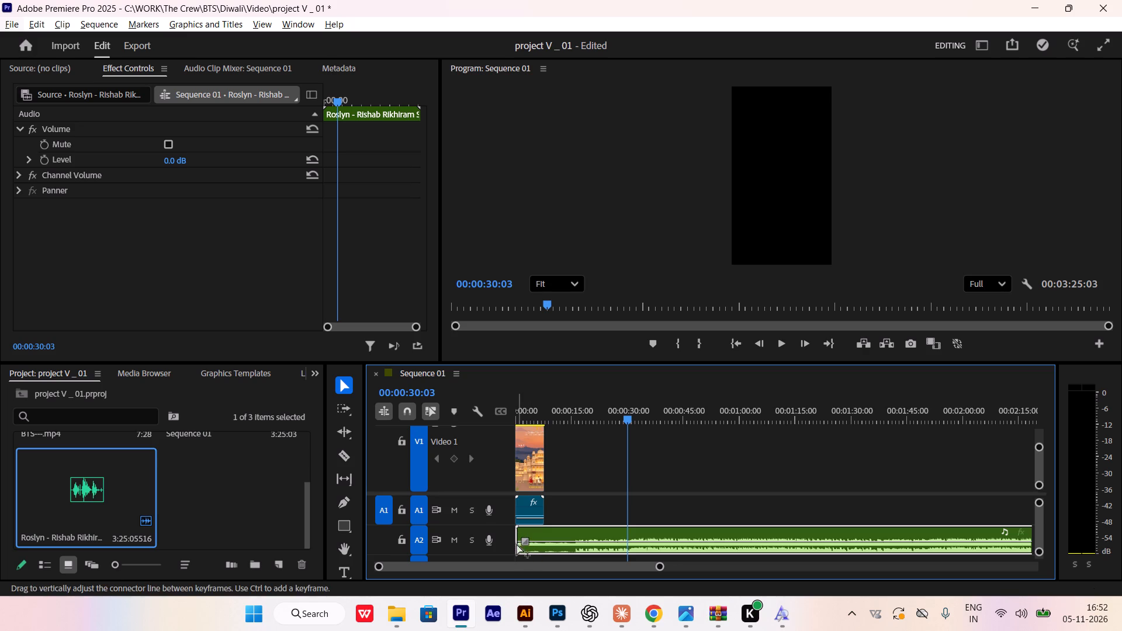
{"action": "left_click_drag", "start_coordinate": [517, 536], "coordinate": [519, 535], "text": "shift"}
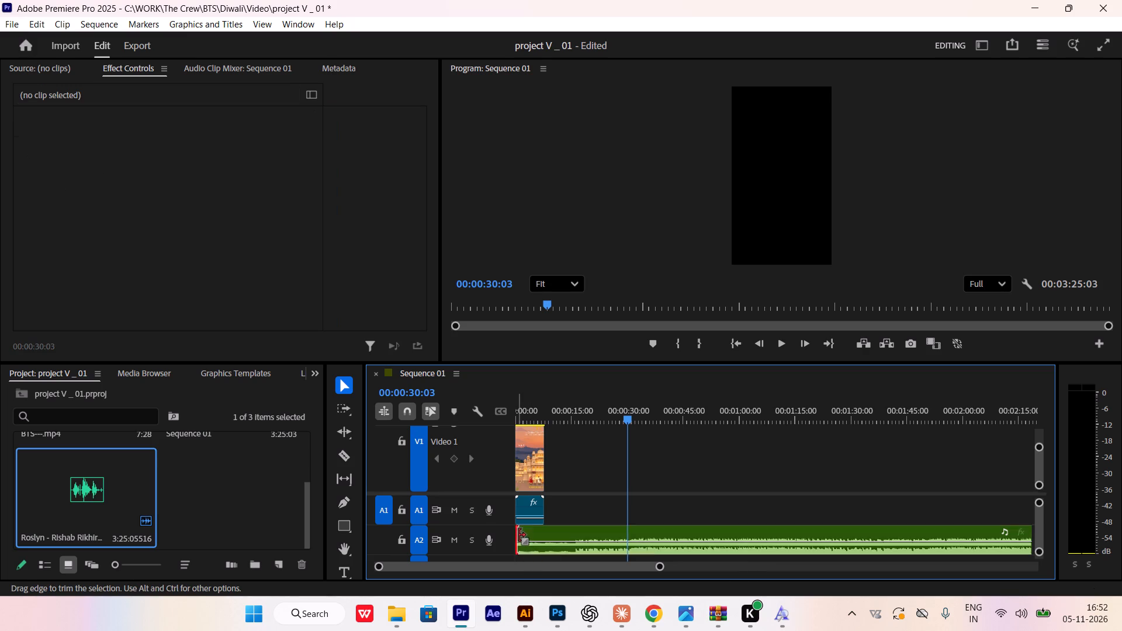
{"action": "left_click_drag", "start_coordinate": [519, 535], "coordinate": [628, 559], "text": "shift"}
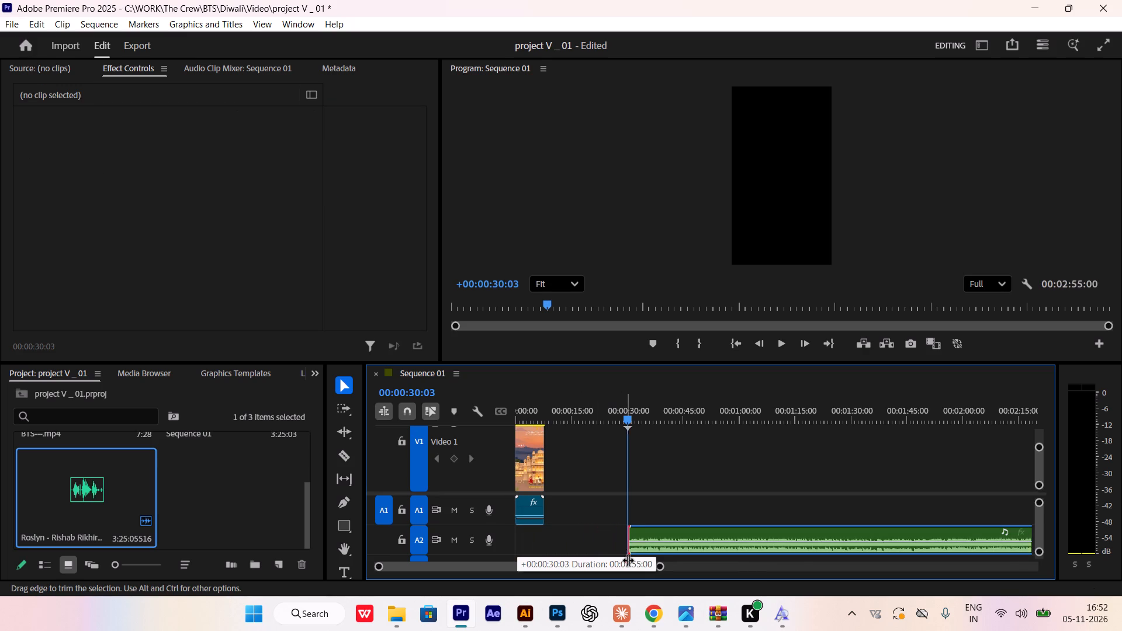
Move the trimmed Roslyn clip on track A2 to the start of Sequence 01, beneath the BTS---.mp4 clip.
{"action": "left_click_drag", "start_coordinate": [764, 544], "coordinate": [688, 538]}
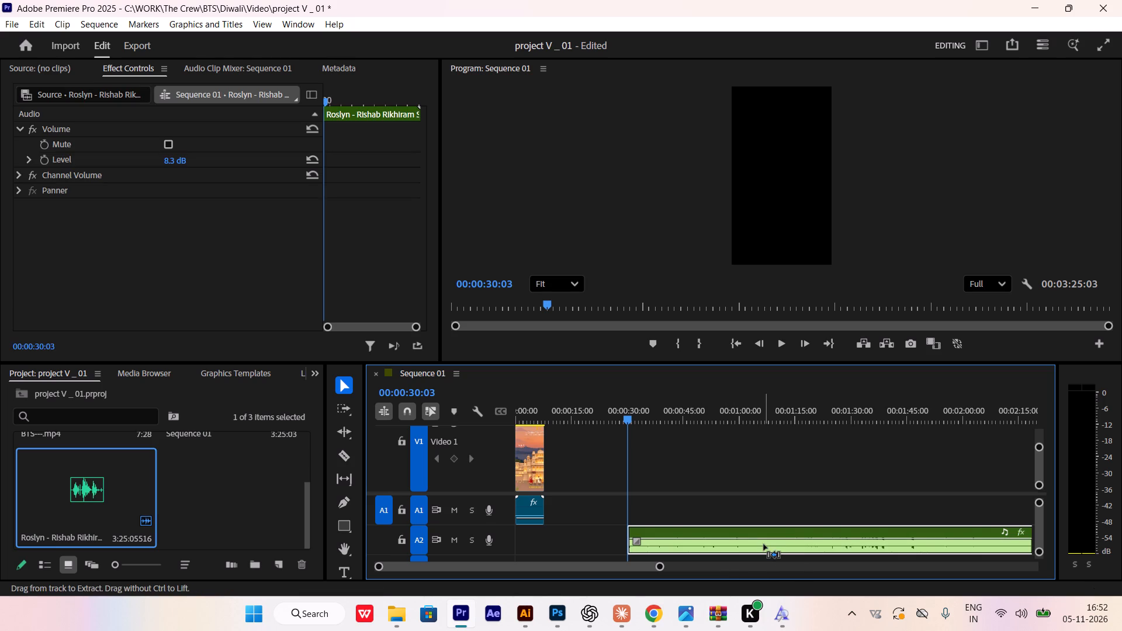
{"action": "key", "text": "ctrl+z"}
{"action": "left_click_drag", "start_coordinate": [747, 538], "coordinate": [707, 540]}
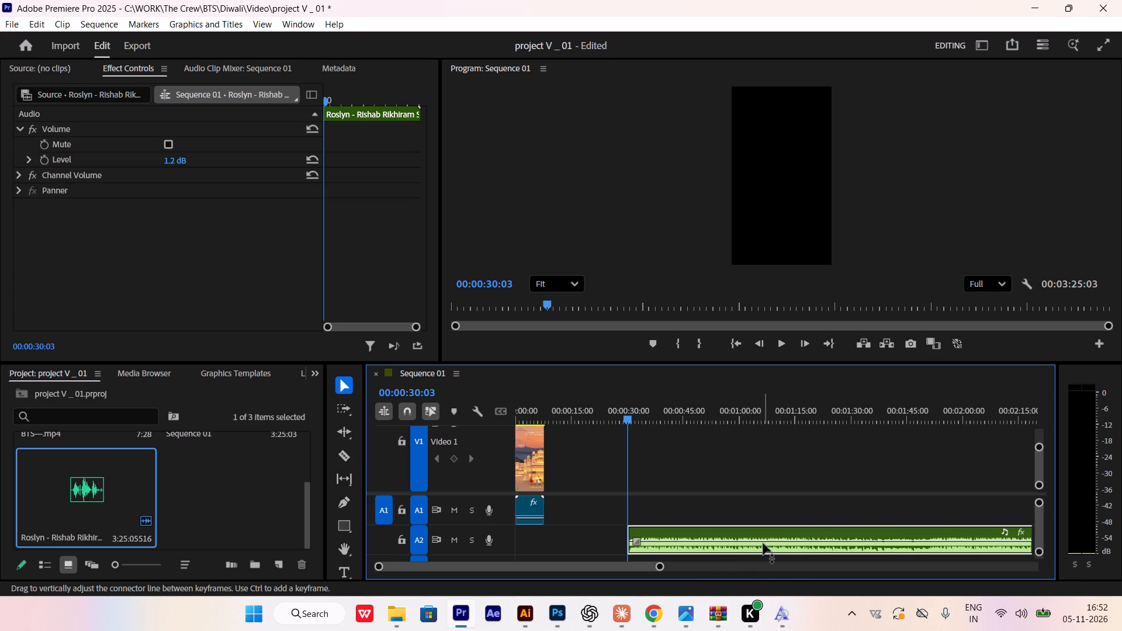
{"action": "left_click_drag", "start_coordinate": [763, 543], "coordinate": [676, 541]}
{"action": "left_click_drag", "start_coordinate": [623, 417], "coordinate": [505, 422]}
{"action": "left_click_drag", "start_coordinate": [726, 540], "coordinate": [642, 540]}
{"action": "left_click_drag", "start_coordinate": [775, 531], "coordinate": [767, 528]}
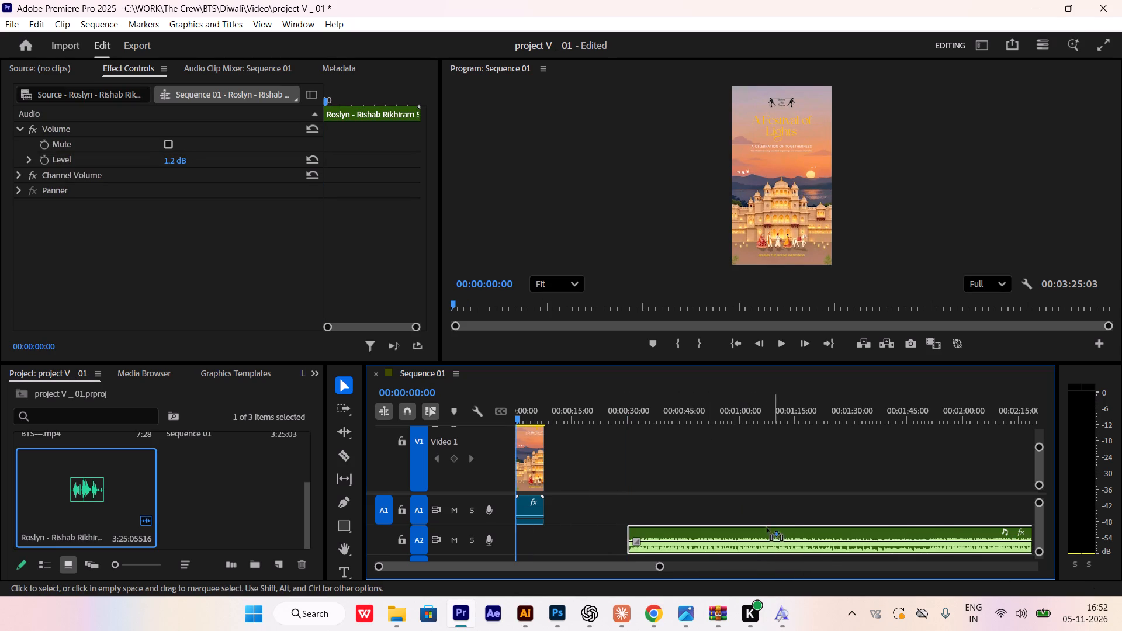
{"action": "left_click_drag", "start_coordinate": [767, 528], "coordinate": [708, 522]}
{"action": "key", "text": "ctrl+z"}
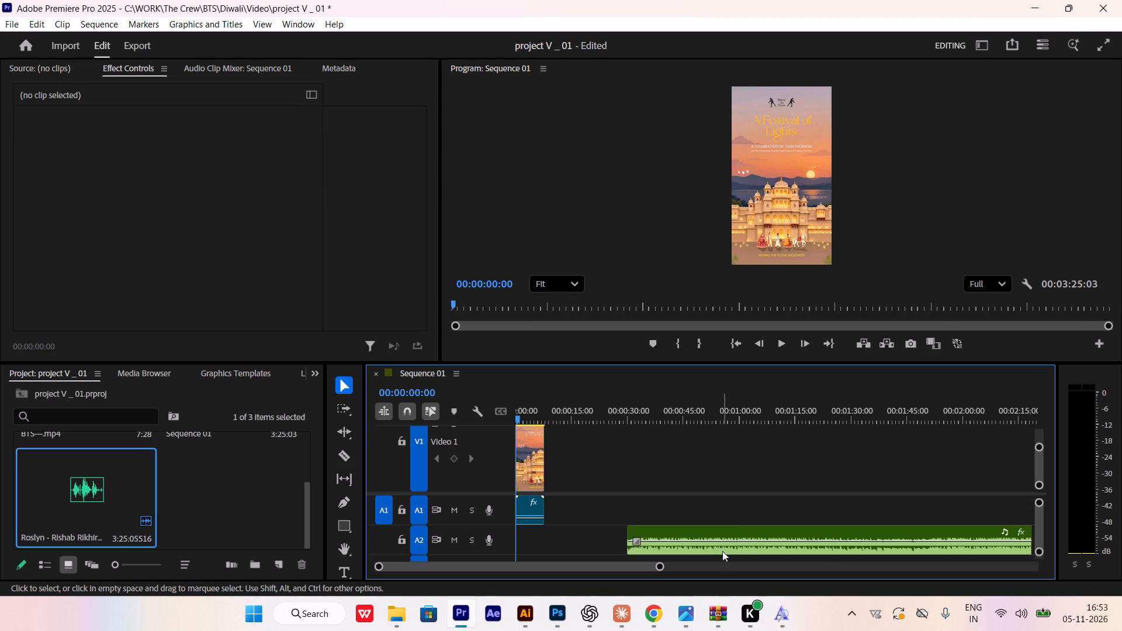
{"action": "left_click", "coordinate": [711, 536]}
{"action": "left_click_drag", "start_coordinate": [709, 534], "coordinate": [618, 537]}
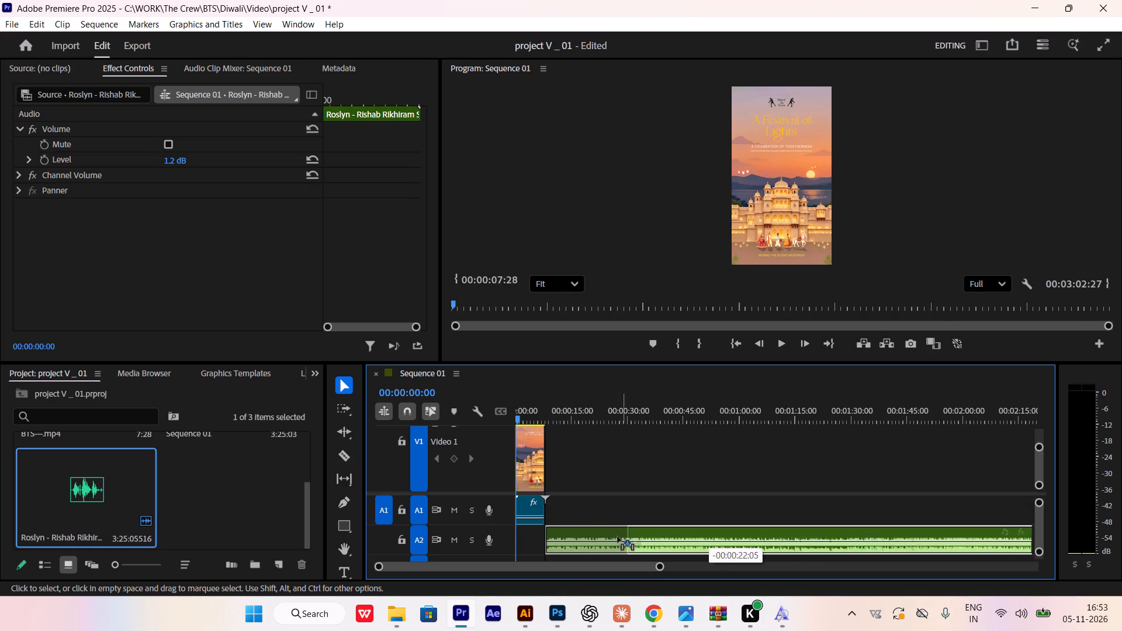
{"action": "left_click_drag", "start_coordinate": [618, 537], "coordinate": [595, 536]}
Play the first 6 seconds or so of Sequence 01 with the Roslyn music, and return the playhead to 00:00:00:00.
{"action": "key", "text": "space"}
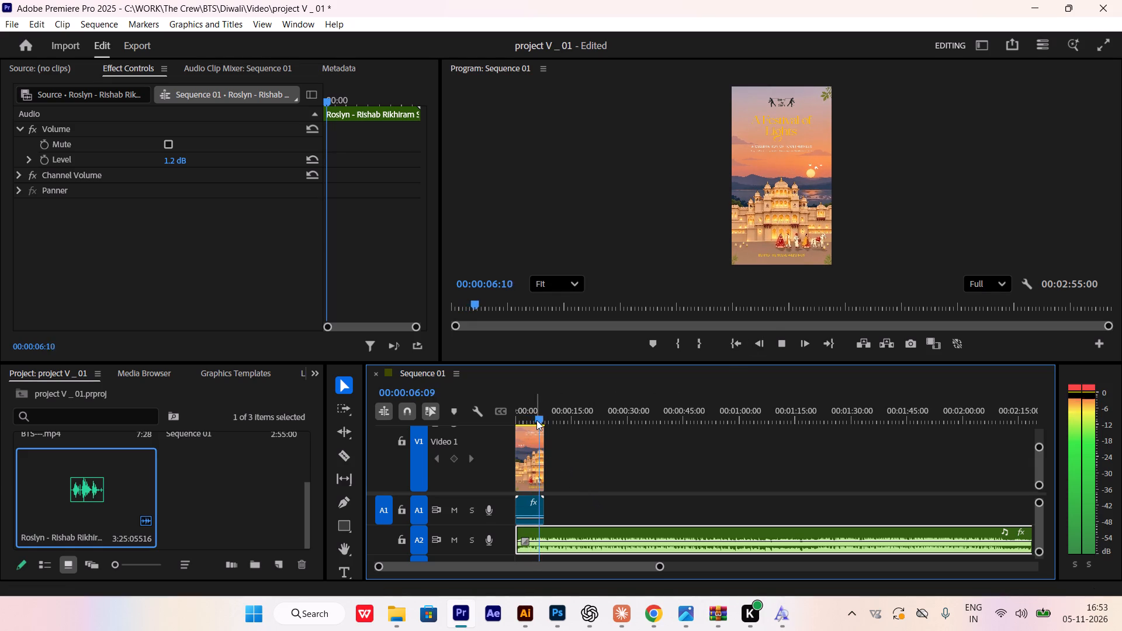
{"action": "left_click_drag", "start_coordinate": [532, 415], "coordinate": [478, 410]}
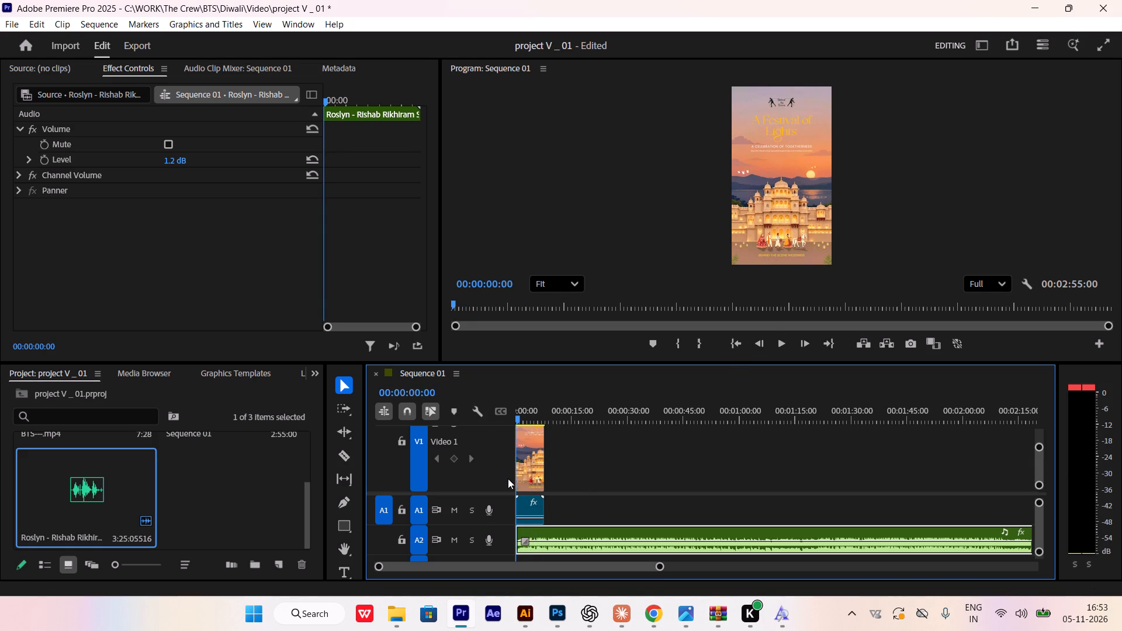
Bring the BTS---.mp4 clip at the start of Sequence 01 into close view on the timeline.
{"action": "scroll", "coordinate": [538, 516], "scroll_direction": "up", "scroll_amount": 7, "text": "alt"}
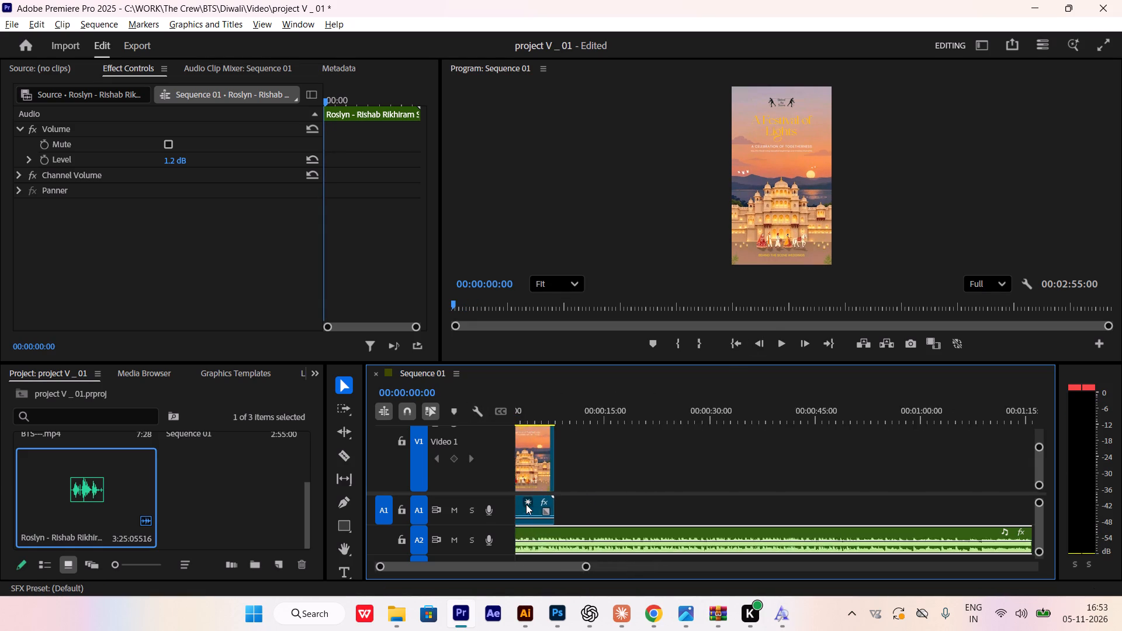
{"action": "scroll", "coordinate": [526, 504], "scroll_direction": "up", "scroll_amount": 15, "text": "alt"}
{"action": "scroll", "coordinate": [543, 473], "scroll_direction": "down", "scroll_amount": 7, "text": "alt"}
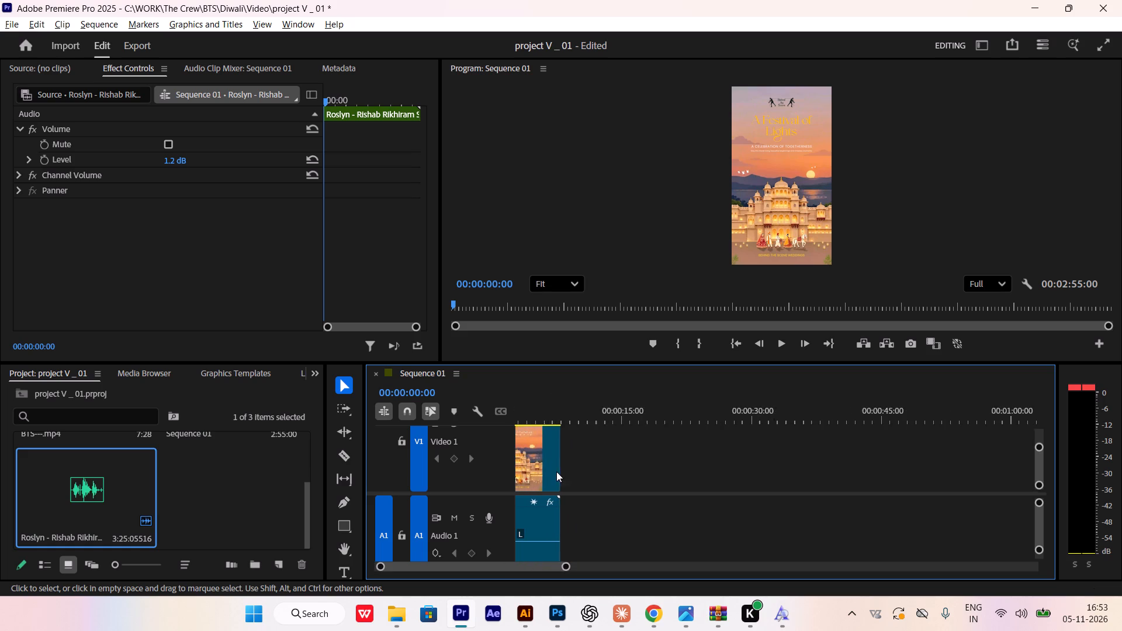
{"action": "scroll", "coordinate": [556, 471], "scroll_direction": "down", "scroll_amount": 12, "text": "alt"}
{"action": "scroll", "coordinate": [565, 472], "scroll_direction": "up", "scroll_amount": 11, "text": "alt"}
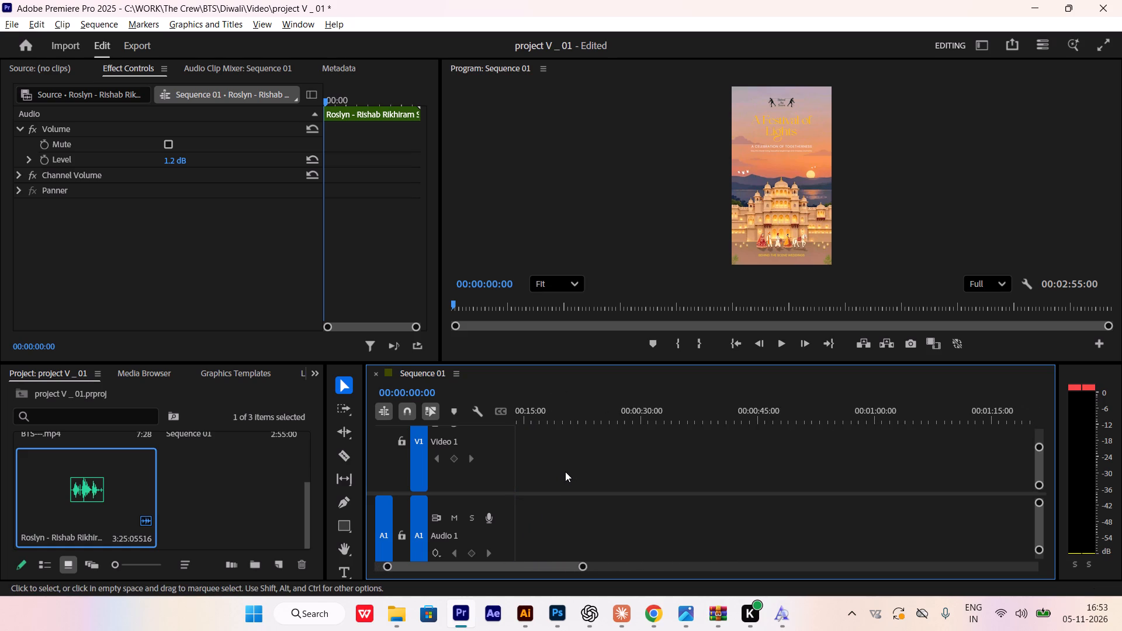
{"action": "scroll", "coordinate": [564, 483], "scroll_direction": "up", "scroll_amount": 7}
{"action": "scroll", "coordinate": [564, 488], "scroll_direction": "down", "scroll_amount": 9, "text": "alt"}
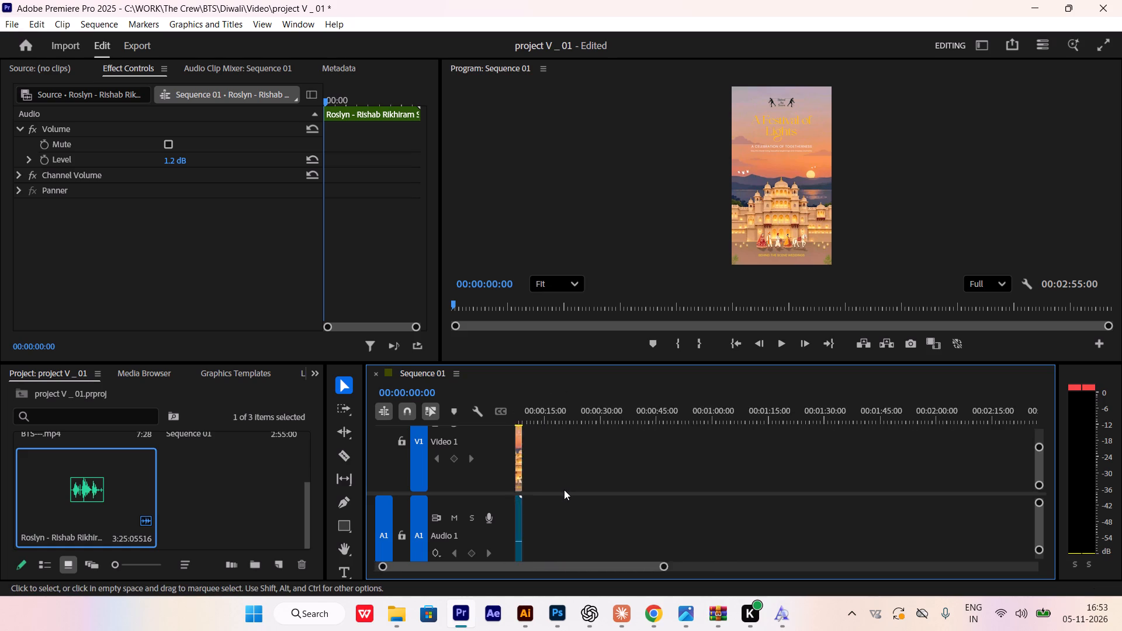
{"action": "scroll", "coordinate": [564, 490], "scroll_direction": "down", "scroll_amount": 14, "text": "alt"}
{"action": "scroll", "coordinate": [560, 494], "scroll_direction": "up", "scroll_amount": 9, "text": "alt"}
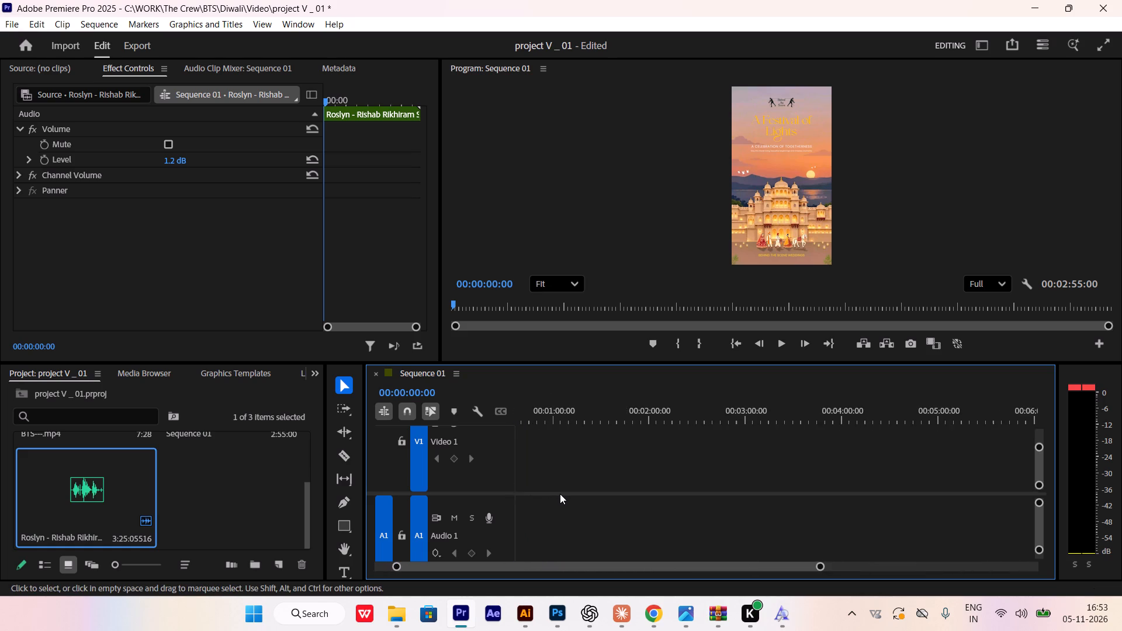
{"action": "left_click_drag", "start_coordinate": [804, 565], "coordinate": [631, 557]}
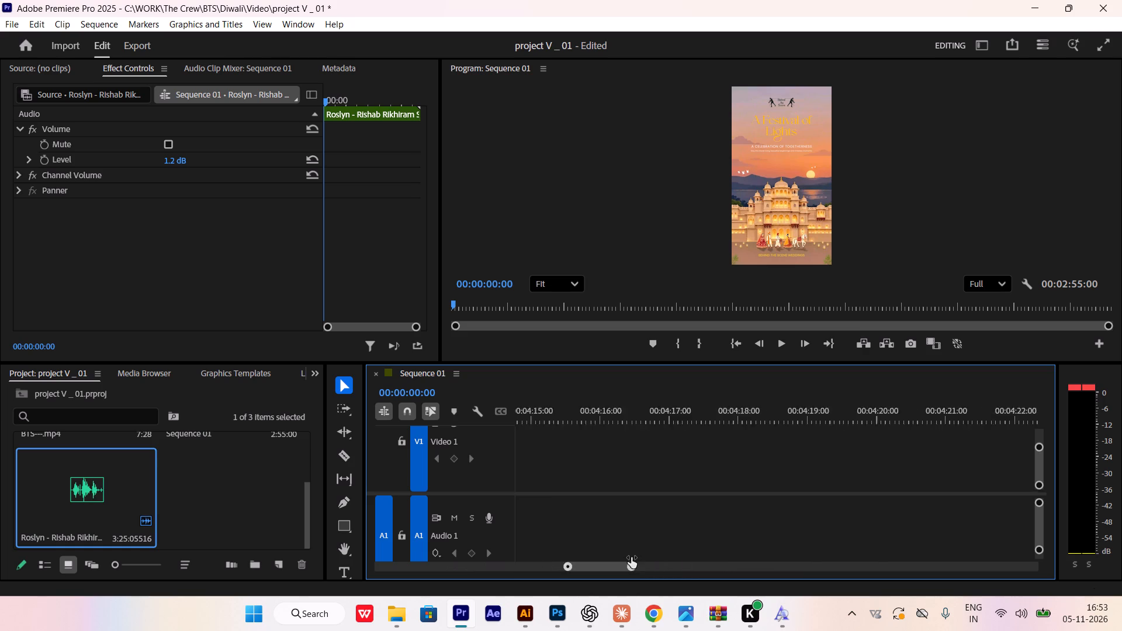
{"action": "left_click_drag", "start_coordinate": [631, 557], "coordinate": [677, 561]}
{"action": "left_click_drag", "start_coordinate": [643, 564], "coordinate": [494, 570]}
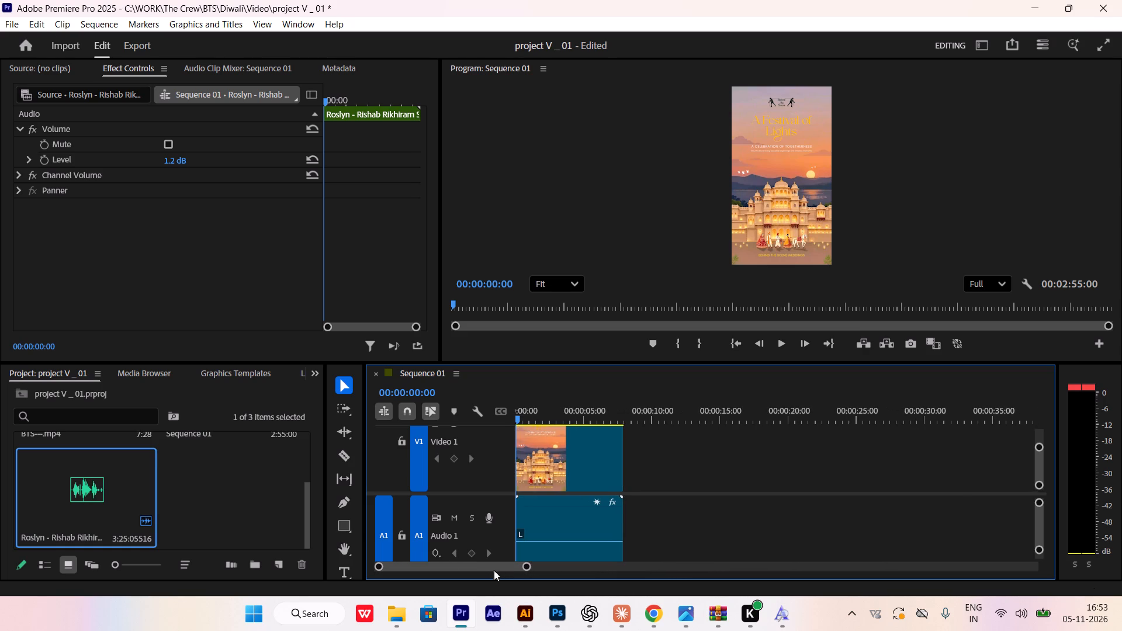
{"action": "left_click_drag", "start_coordinate": [494, 570], "coordinate": [467, 574]}
{"action": "left_click_drag", "start_coordinate": [528, 565], "coordinate": [493, 569]}
{"action": "scroll", "coordinate": [554, 488], "scroll_direction": "down", "scroll_amount": 3}
{"action": "scroll", "coordinate": [579, 509], "scroll_direction": "up", "scroll_amount": 5}
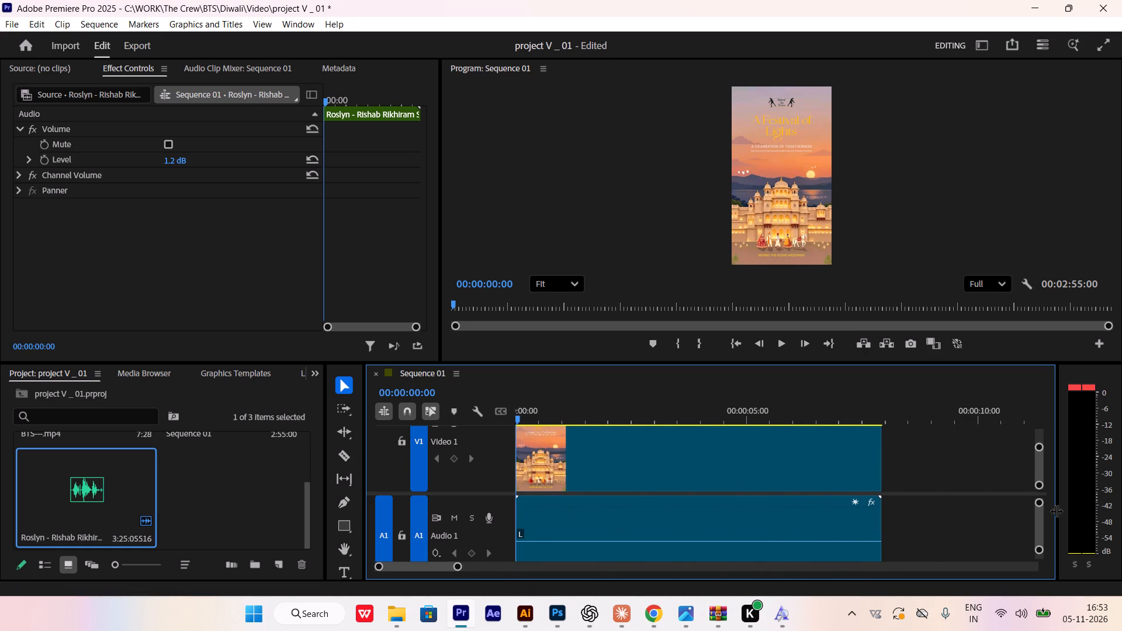
Adjust the displayed heights of the video and audio tracks in Sequence 01 to inspect the BTS---.mp4 clip's tracks.
{"action": "left_click_drag", "start_coordinate": [1039, 449], "coordinate": [1039, 458]}
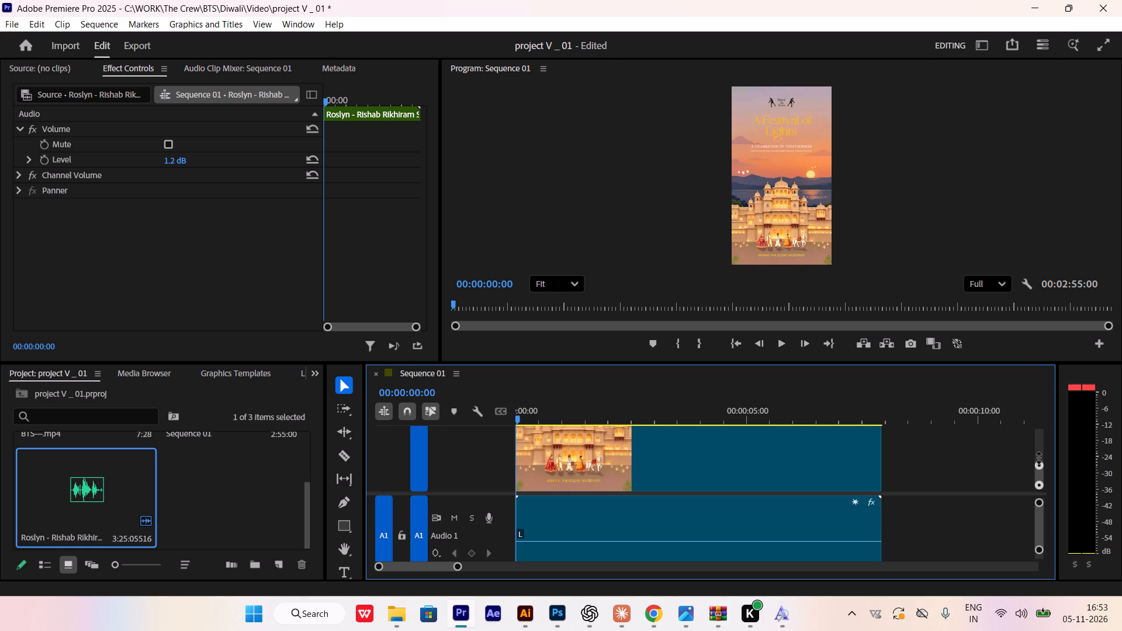
{"action": "left_click_drag", "start_coordinate": [1039, 458], "coordinate": [1041, 441]}
{"action": "left_click_drag", "start_coordinate": [1037, 505], "coordinate": [1036, 505]}
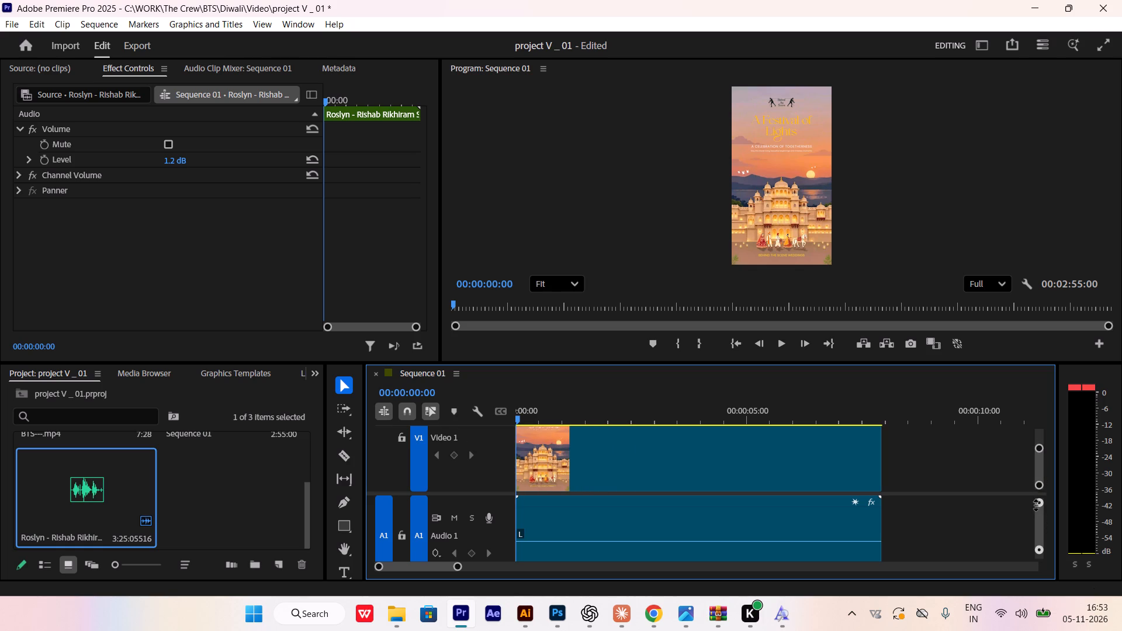
{"action": "left_click_drag", "start_coordinate": [1036, 505], "coordinate": [1043, 511]}
{"action": "scroll", "coordinate": [1040, 514], "scroll_direction": "down", "scroll_amount": 1}
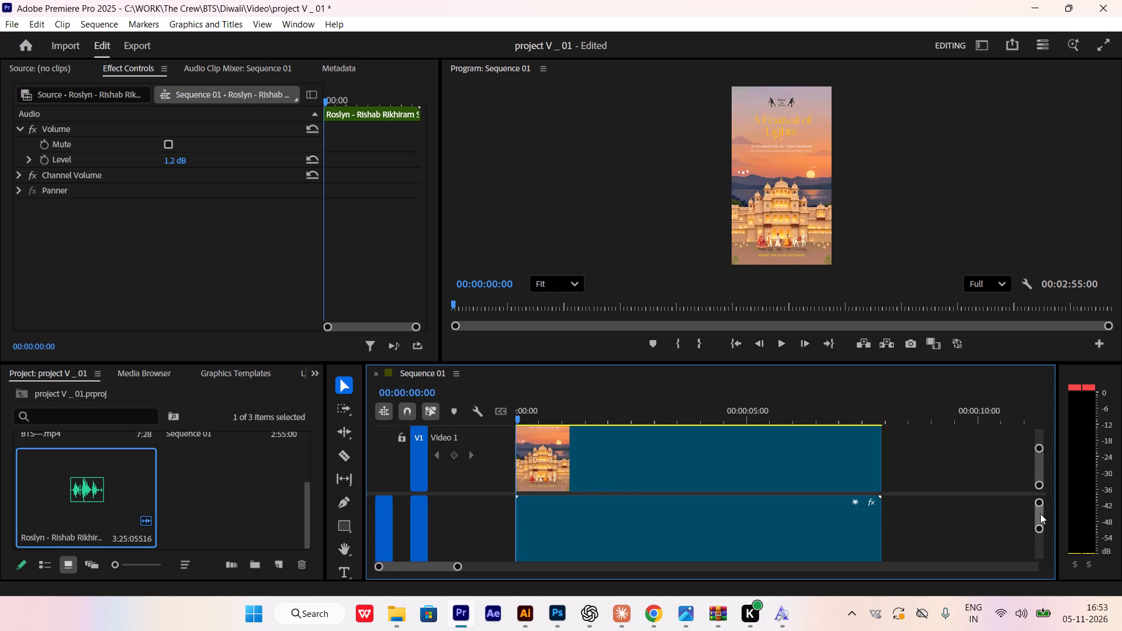
{"action": "scroll", "coordinate": [909, 523], "scroll_direction": "down", "scroll_amount": 2}
{"action": "scroll", "coordinate": [475, 468], "scroll_direction": "down", "scroll_amount": 2, "text": "alt"}
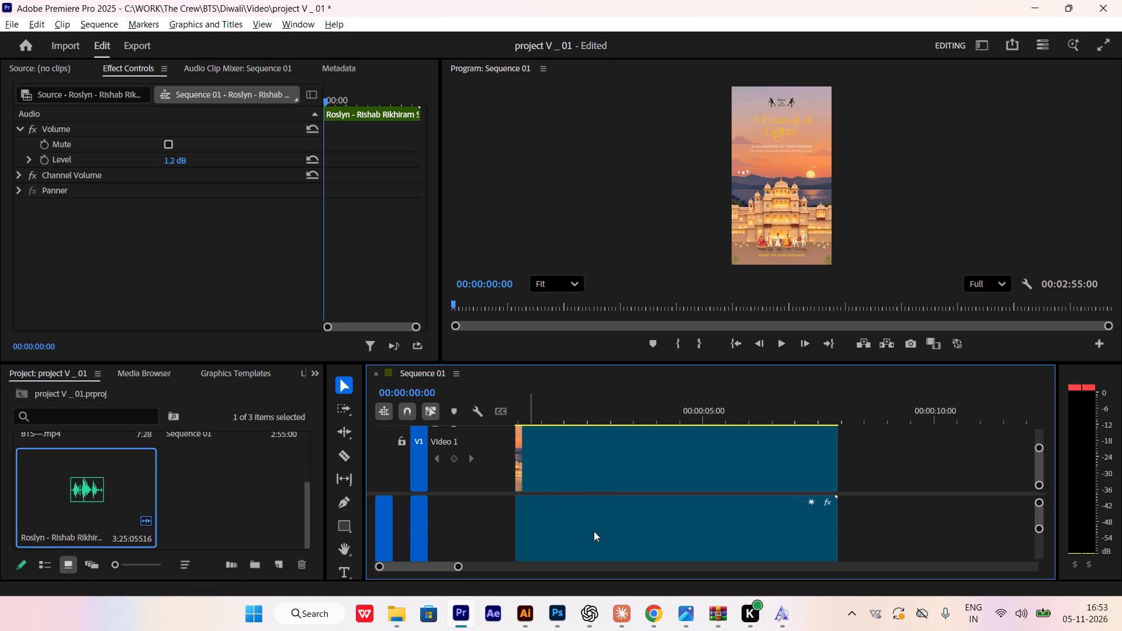
{"action": "scroll", "coordinate": [594, 531], "scroll_direction": "down", "scroll_amount": 3, "text": "alt"}
{"action": "left_click_drag", "start_coordinate": [1040, 448], "coordinate": [1038, 442]}
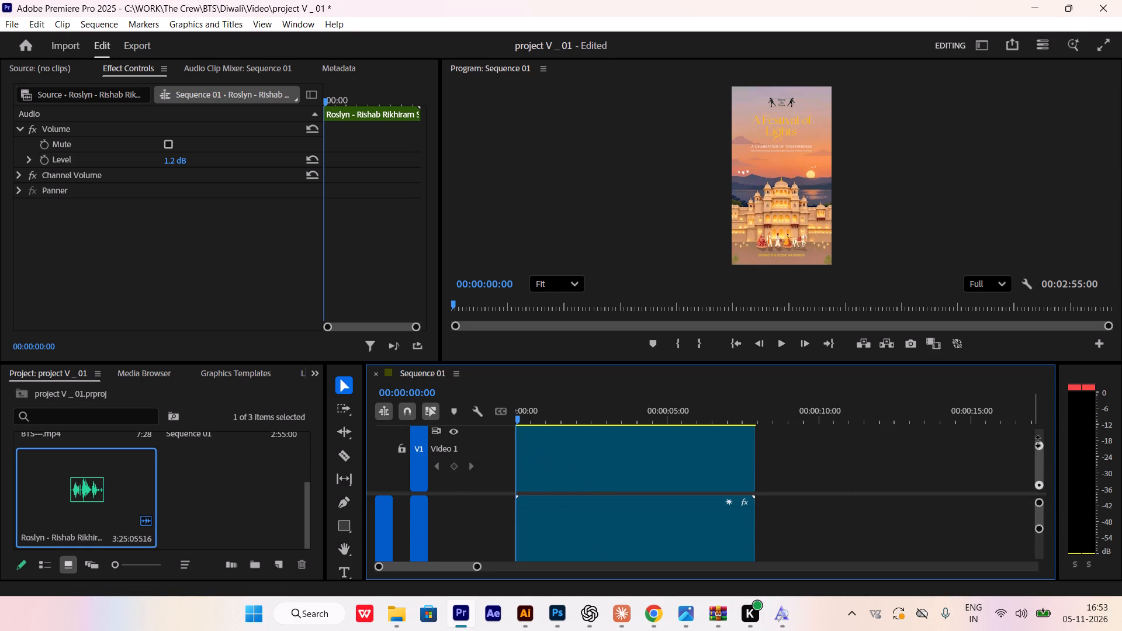
{"action": "left_click_drag", "start_coordinate": [1038, 442], "coordinate": [1038, 435]}
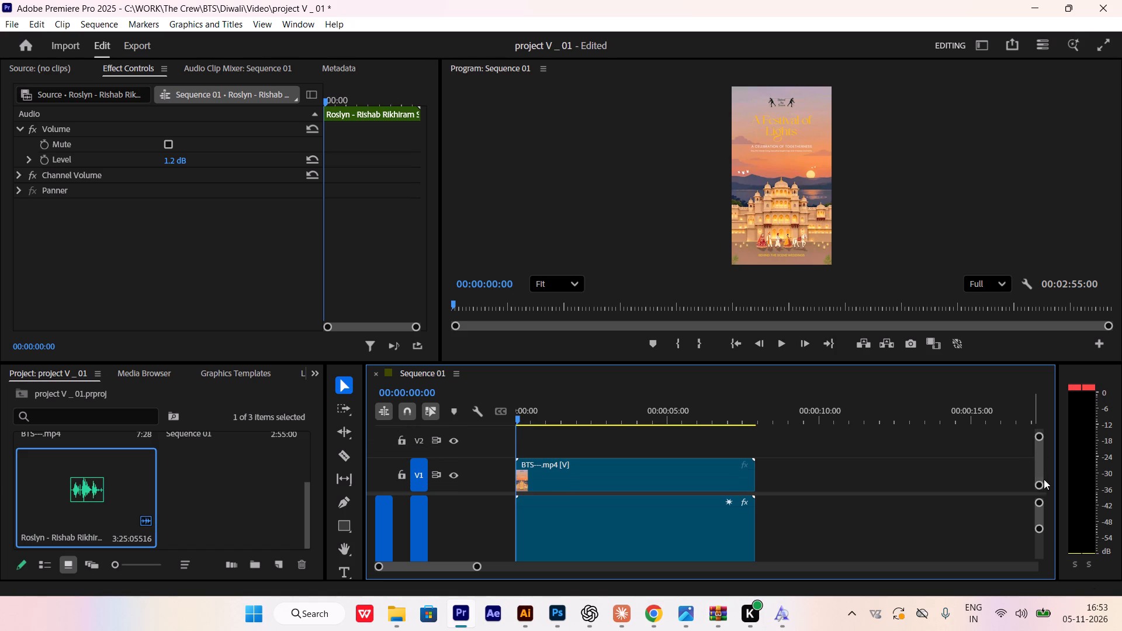
{"action": "left_click", "coordinate": [1040, 485]}
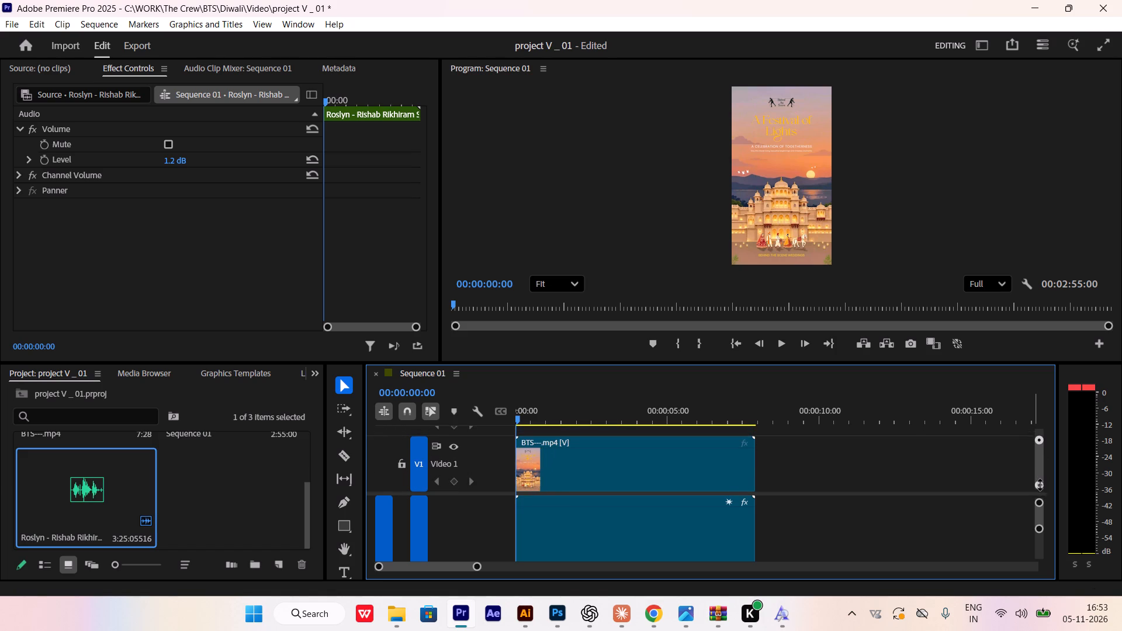
{"action": "left_click", "coordinate": [1039, 527]}
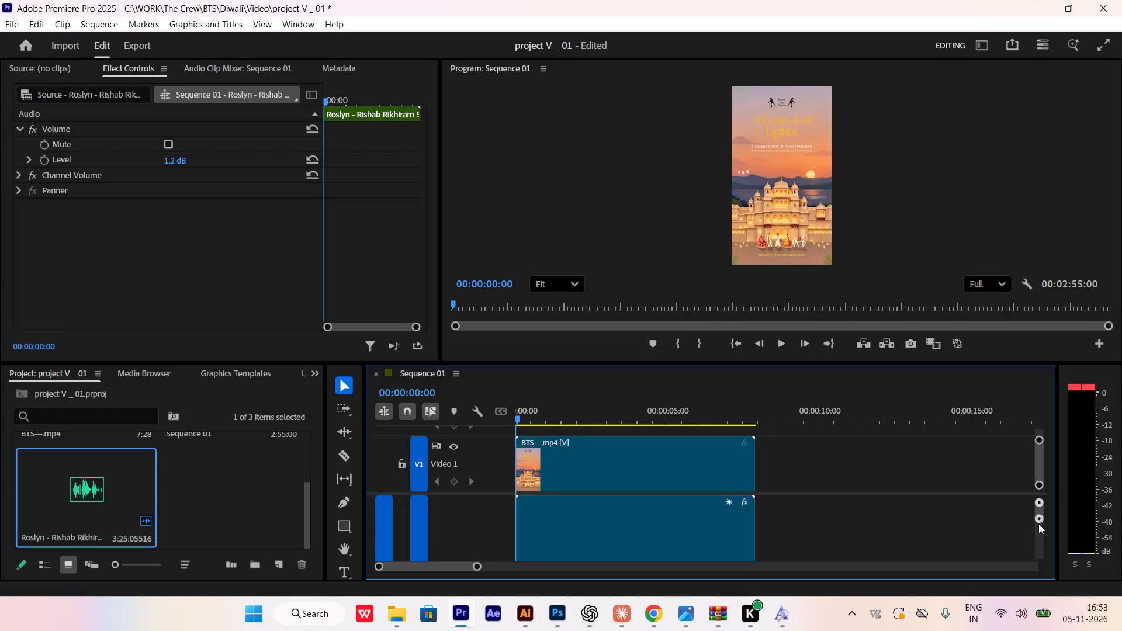
{"action": "scroll", "coordinate": [600, 512], "scroll_direction": "down", "scroll_amount": 4}
{"action": "scroll", "coordinate": [600, 512], "scroll_direction": "up", "scroll_amount": 11}
Play Sequence 01 from the start through the end of the BTS---.mp4 clip, stopping at 00:00:08:01.
{"action": "key", "text": "space"}
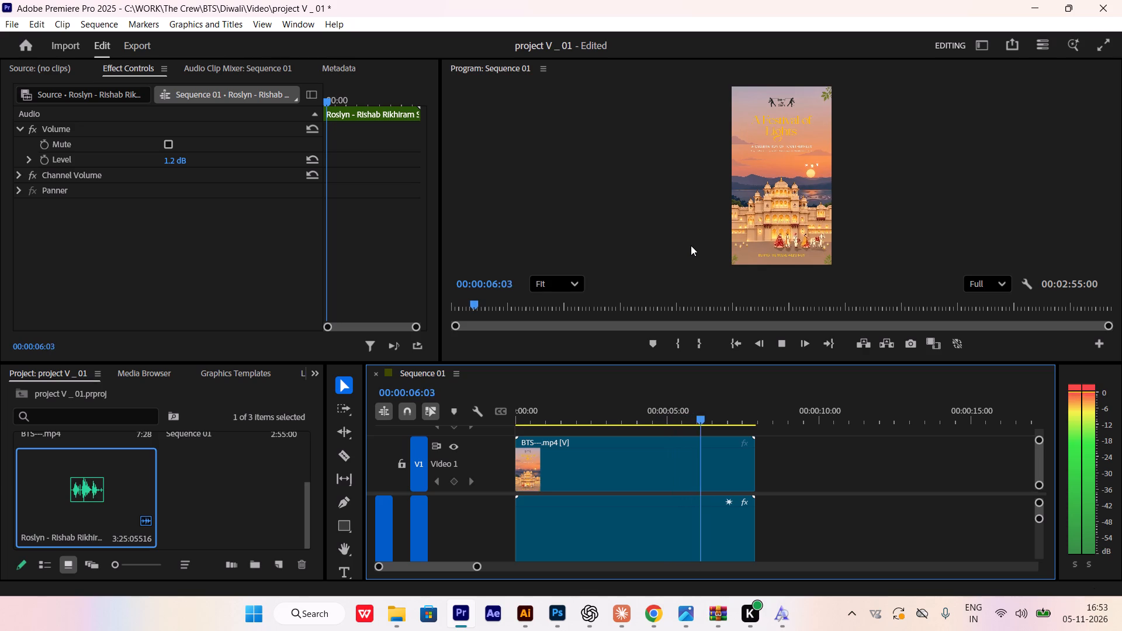
{"action": "key", "text": "space"}
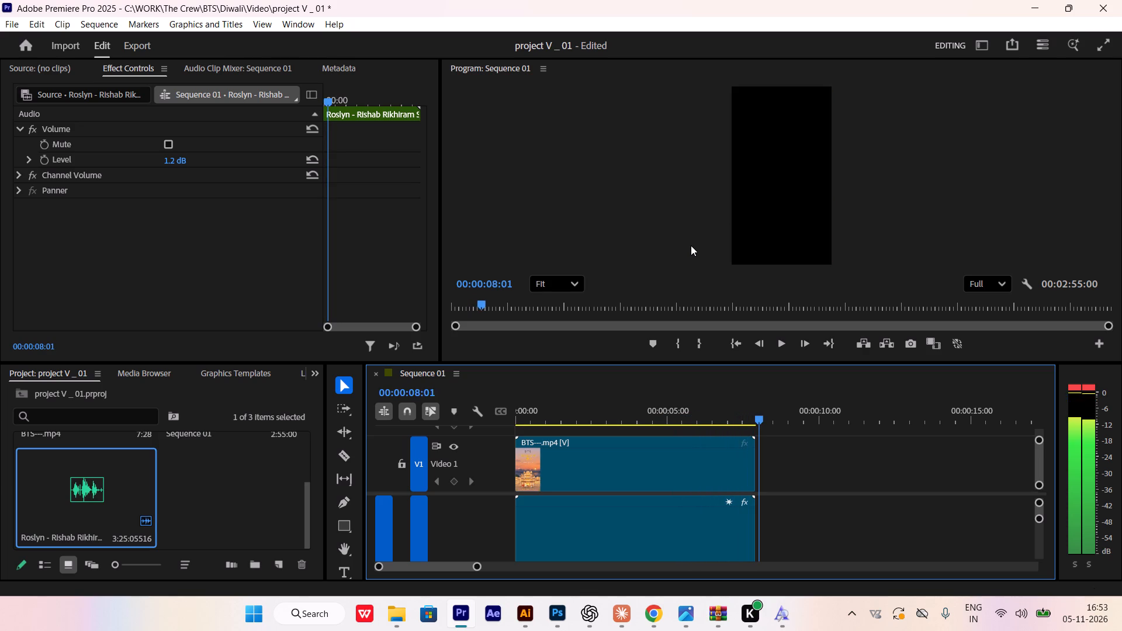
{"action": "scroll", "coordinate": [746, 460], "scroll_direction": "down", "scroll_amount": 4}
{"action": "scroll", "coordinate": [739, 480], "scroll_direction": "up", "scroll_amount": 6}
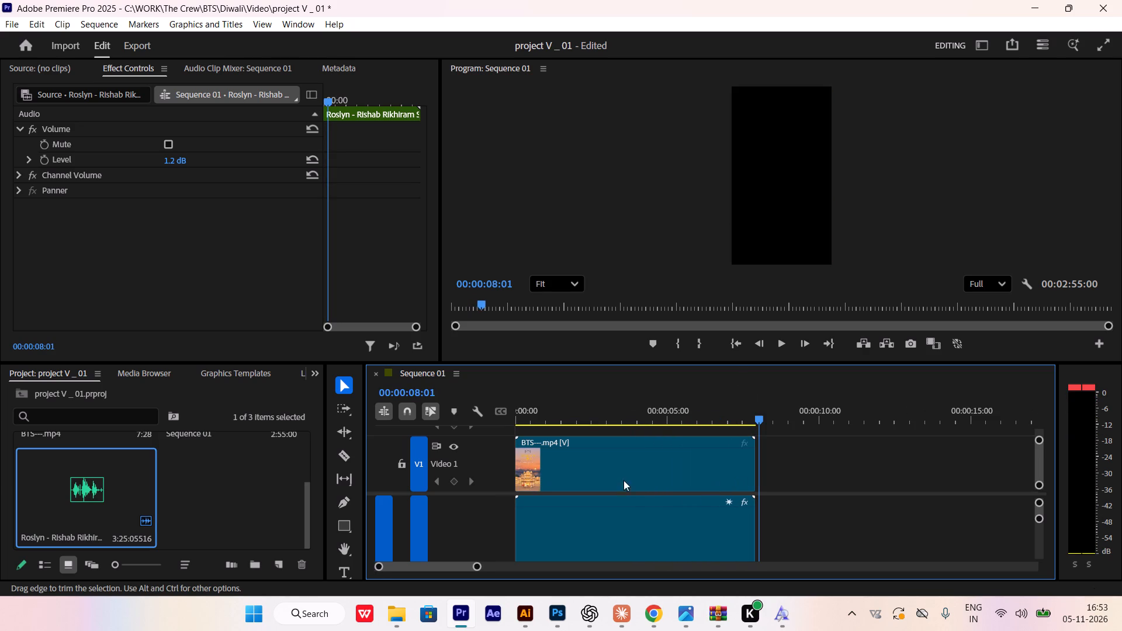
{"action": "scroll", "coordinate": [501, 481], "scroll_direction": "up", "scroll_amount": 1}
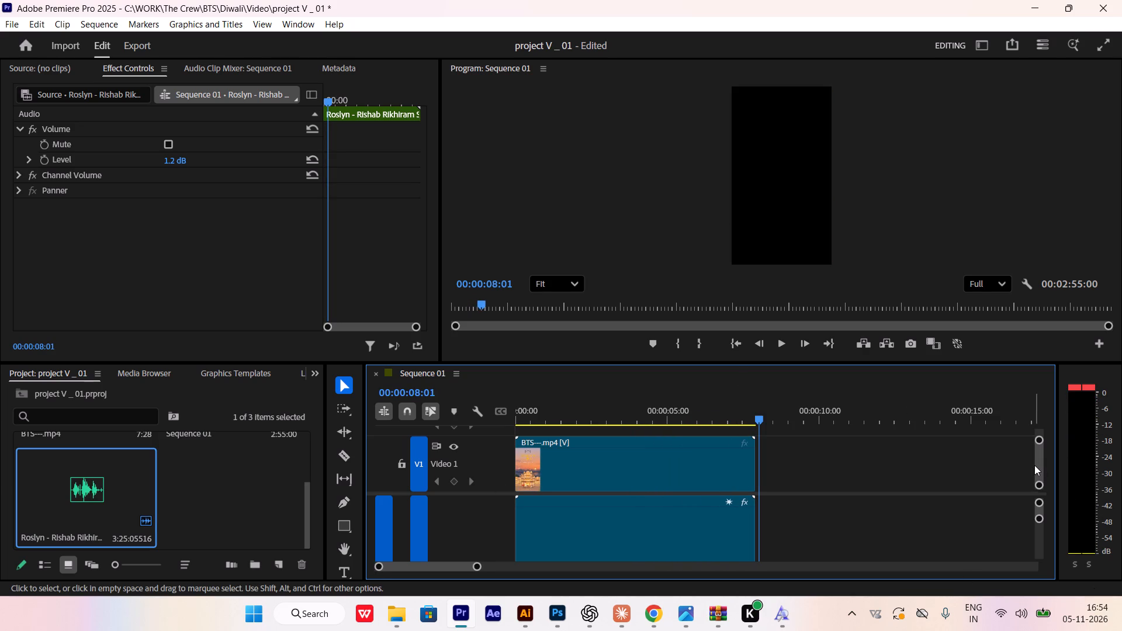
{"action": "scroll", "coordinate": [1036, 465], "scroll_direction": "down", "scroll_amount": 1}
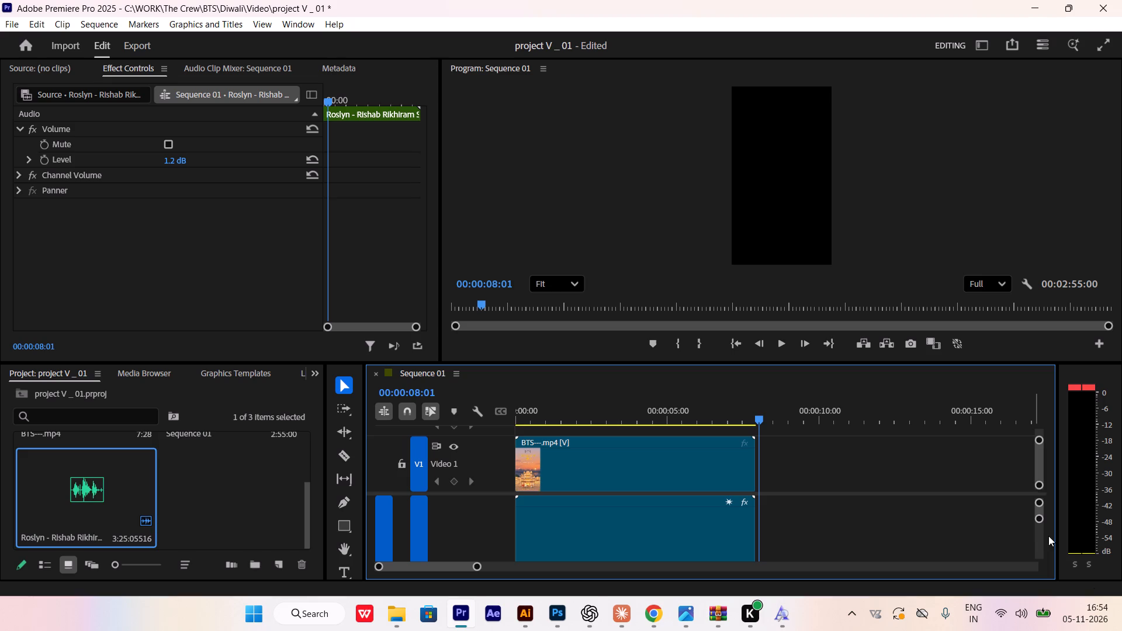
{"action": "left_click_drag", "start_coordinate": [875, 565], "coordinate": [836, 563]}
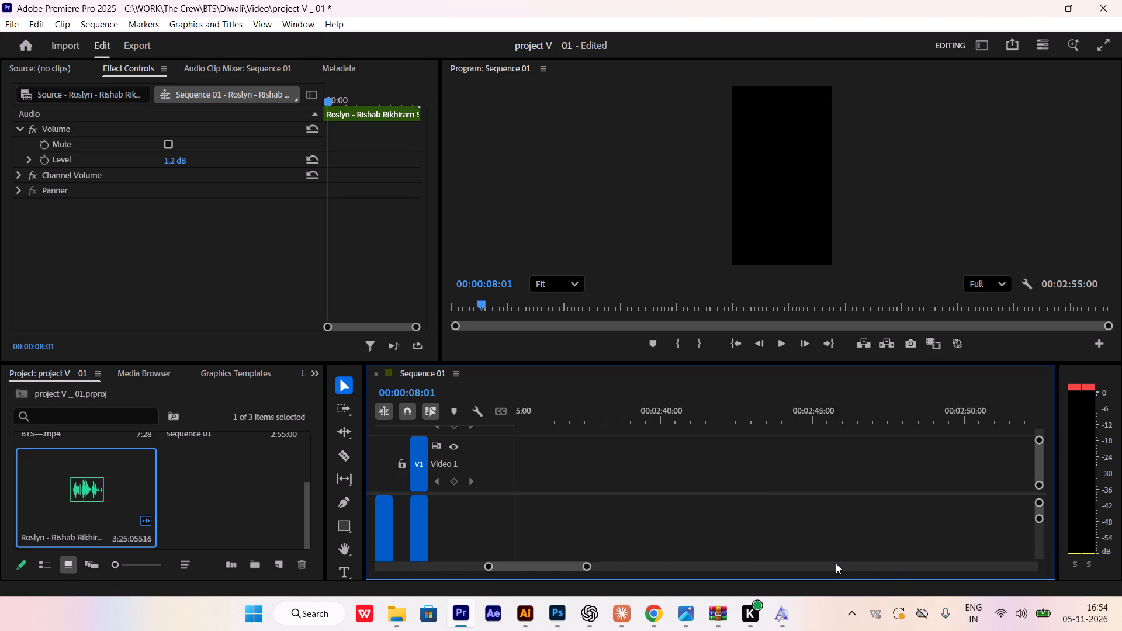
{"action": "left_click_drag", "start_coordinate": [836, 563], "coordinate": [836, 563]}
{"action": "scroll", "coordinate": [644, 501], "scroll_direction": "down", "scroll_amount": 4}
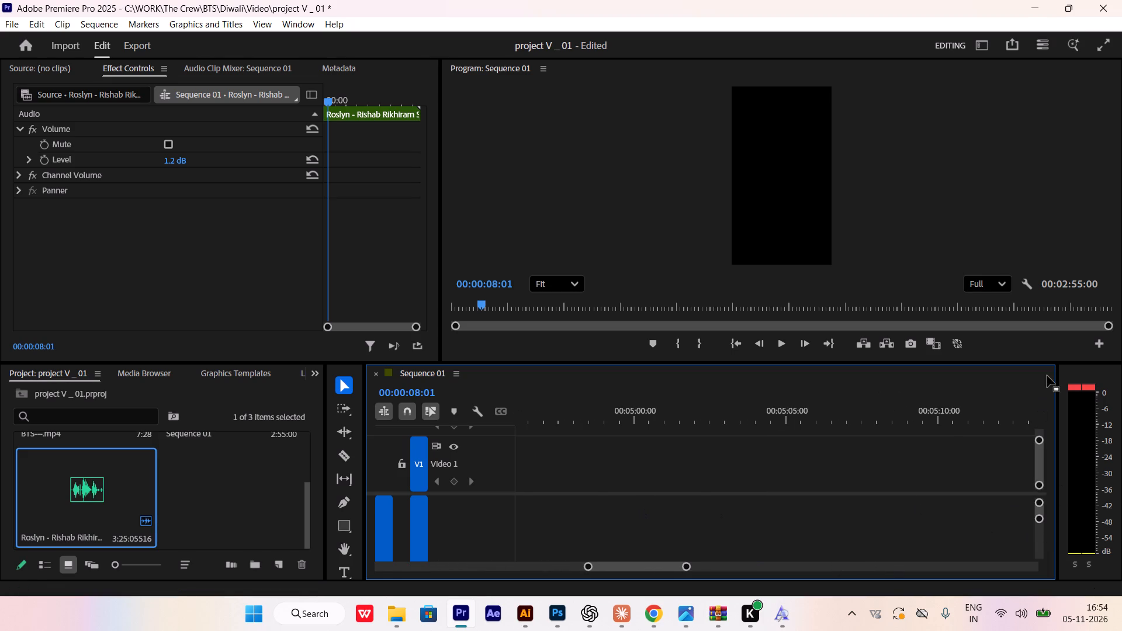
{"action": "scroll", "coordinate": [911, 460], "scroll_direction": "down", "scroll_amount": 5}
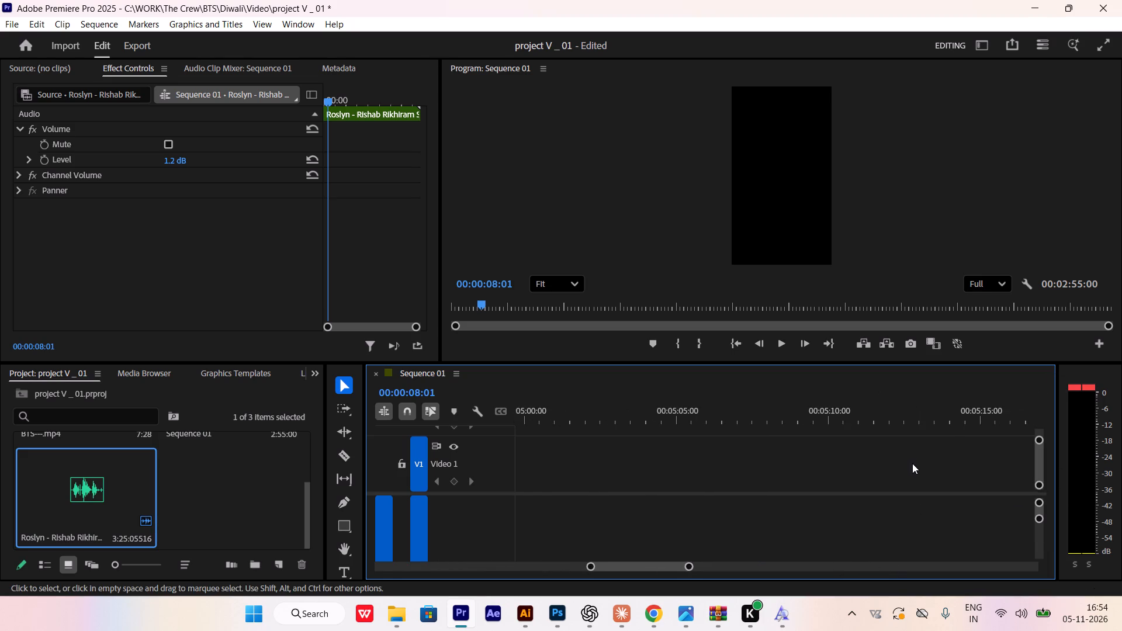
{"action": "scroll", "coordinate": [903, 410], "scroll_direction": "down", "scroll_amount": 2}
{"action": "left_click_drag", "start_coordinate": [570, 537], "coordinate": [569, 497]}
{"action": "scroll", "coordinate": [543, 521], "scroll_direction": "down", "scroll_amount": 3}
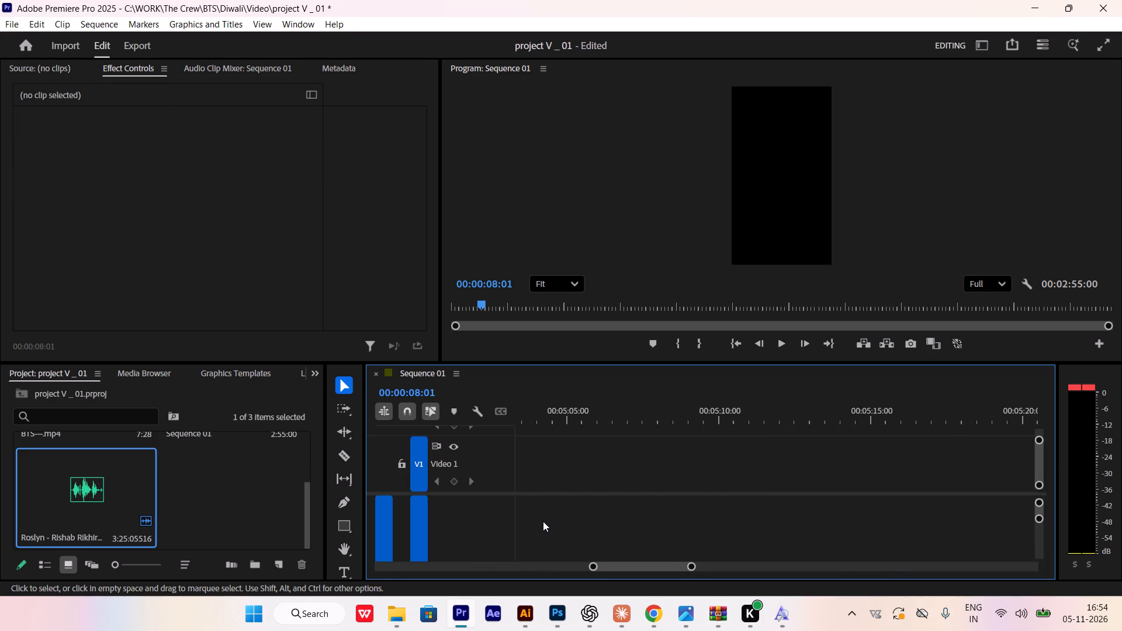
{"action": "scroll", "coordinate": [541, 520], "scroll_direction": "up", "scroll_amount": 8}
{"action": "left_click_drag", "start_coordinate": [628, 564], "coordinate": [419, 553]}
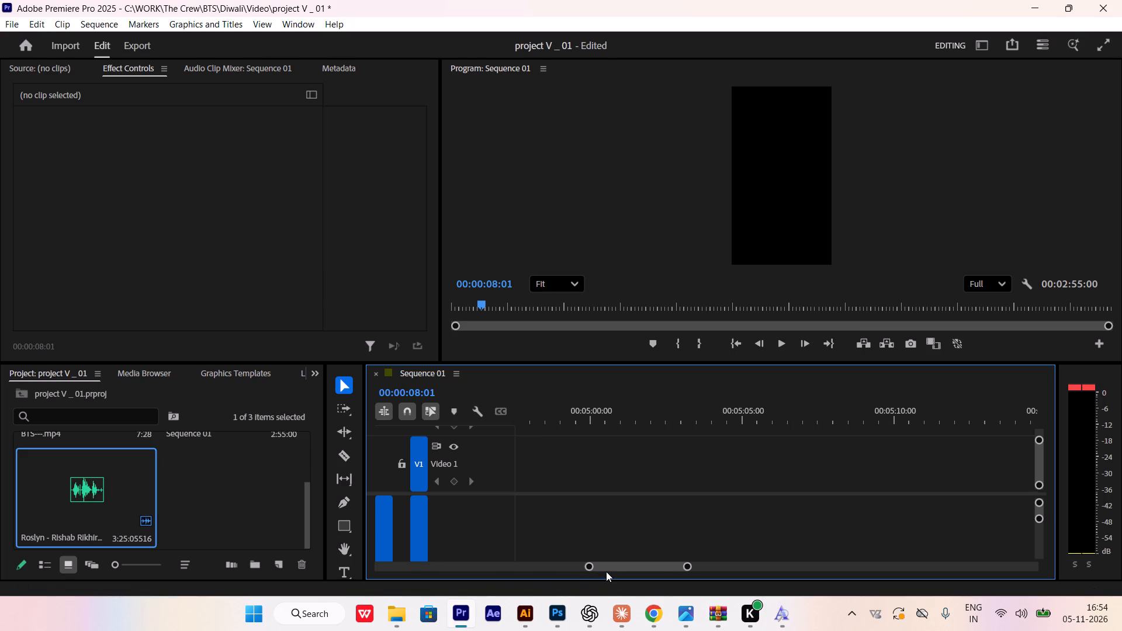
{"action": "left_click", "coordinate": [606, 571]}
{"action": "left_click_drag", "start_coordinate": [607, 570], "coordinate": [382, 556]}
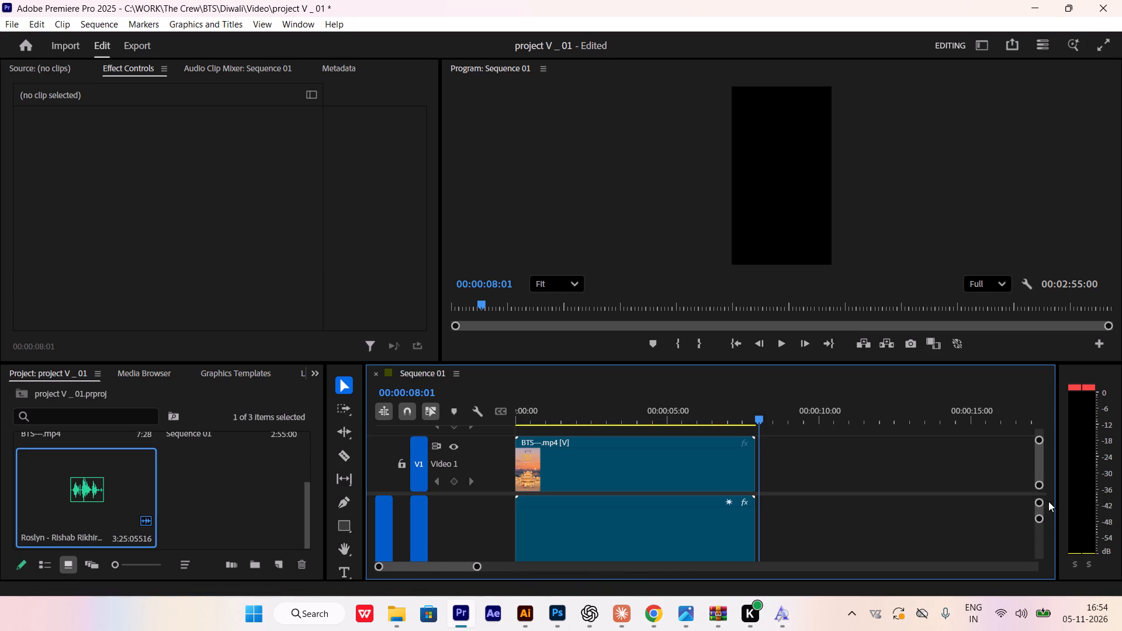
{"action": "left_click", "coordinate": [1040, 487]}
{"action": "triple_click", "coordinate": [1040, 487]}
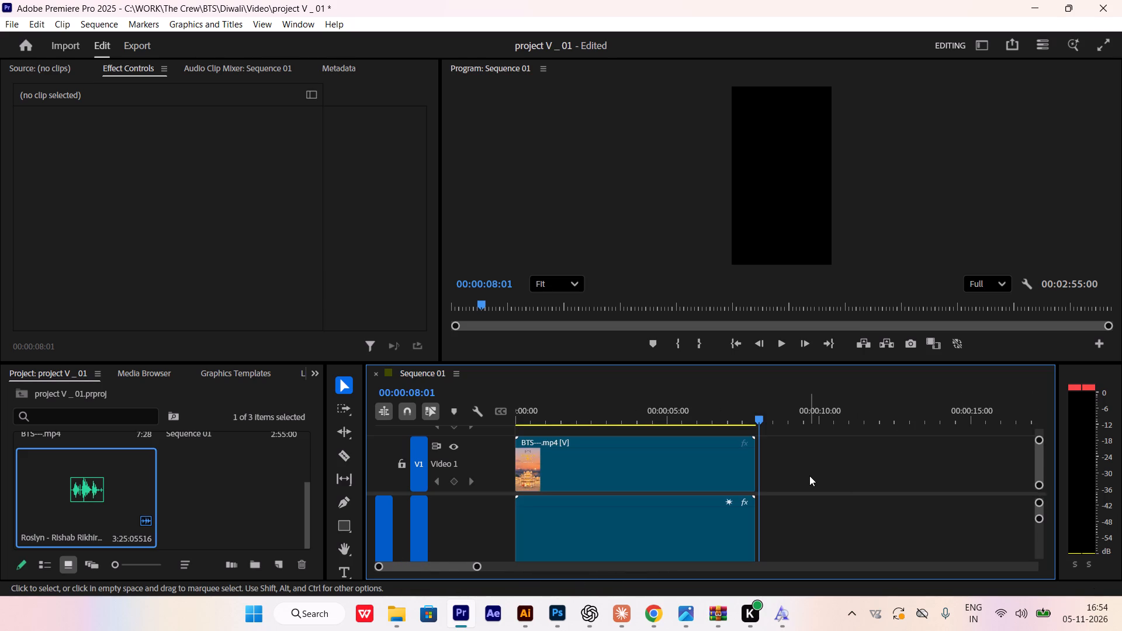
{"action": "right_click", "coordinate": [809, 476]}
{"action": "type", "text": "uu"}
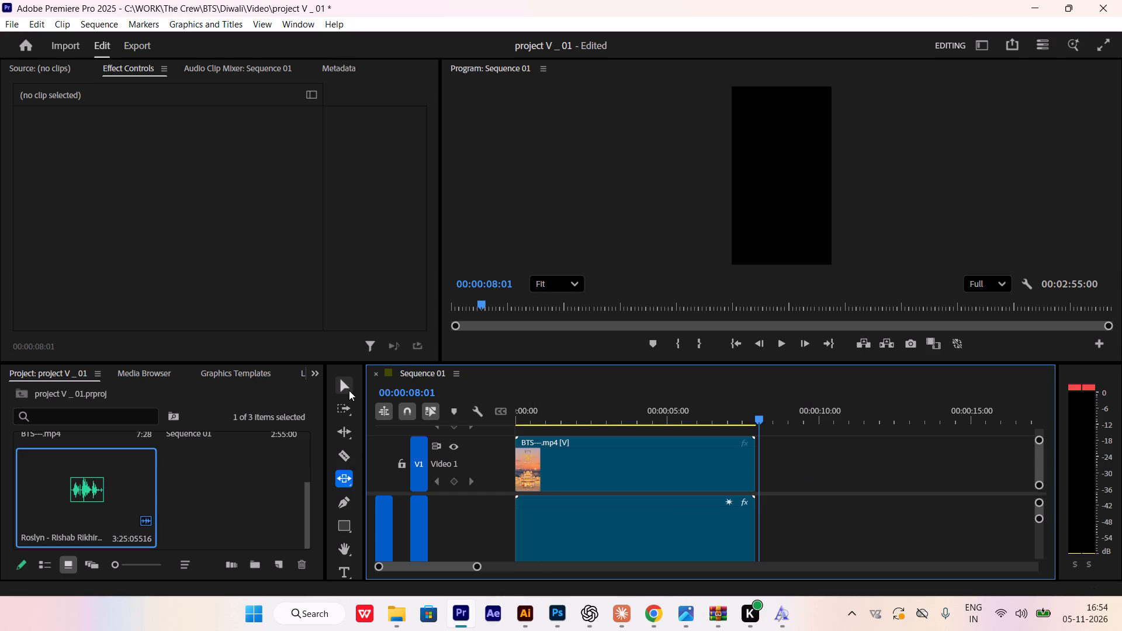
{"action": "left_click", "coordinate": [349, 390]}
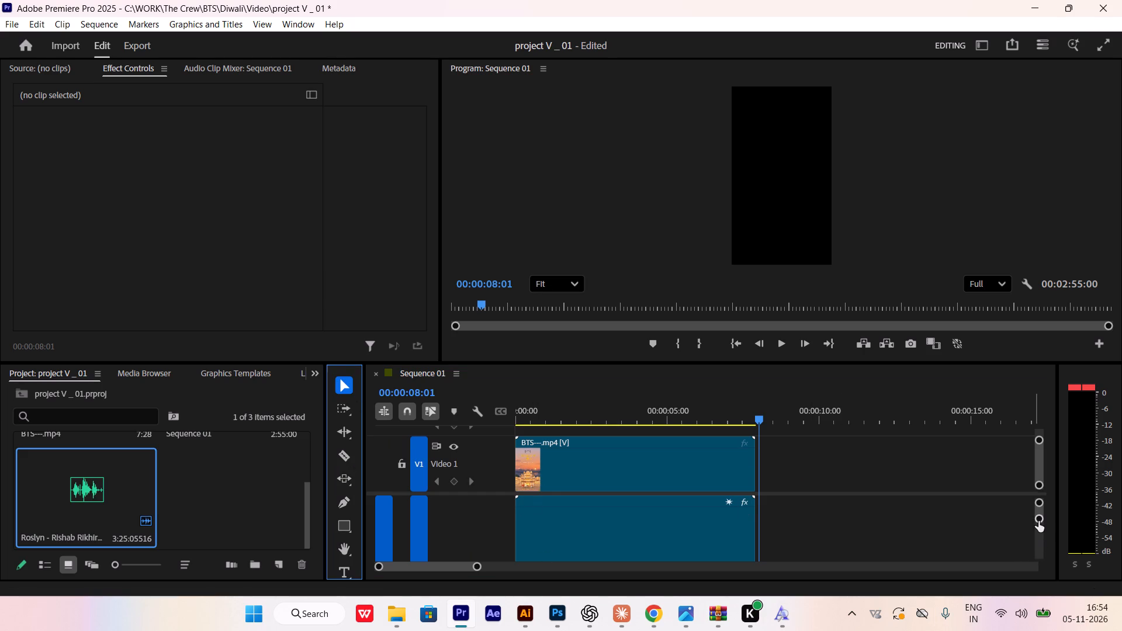
Trim the end of the Roslyn audio clip on A2 back to the end of the BTS---.mp4 clip, at 00:00:07:28.
{"action": "left_click_drag", "start_coordinate": [1038, 521], "coordinate": [1043, 563]}
{"action": "left_click", "coordinate": [863, 509]}
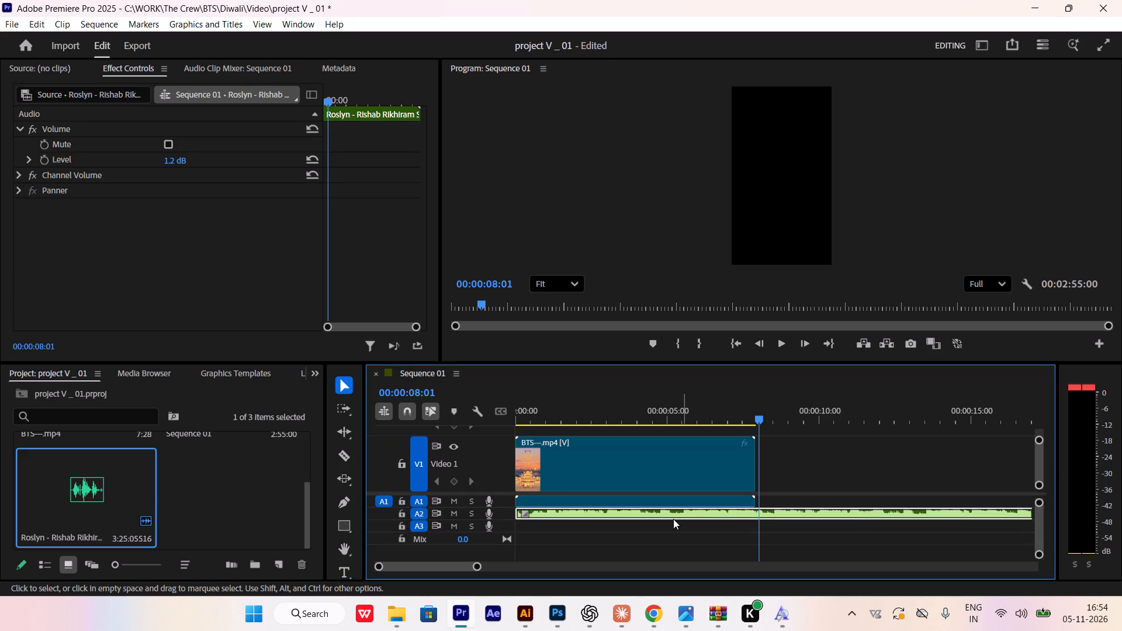
{"action": "left_click_drag", "start_coordinate": [761, 418], "coordinate": [617, 441]}
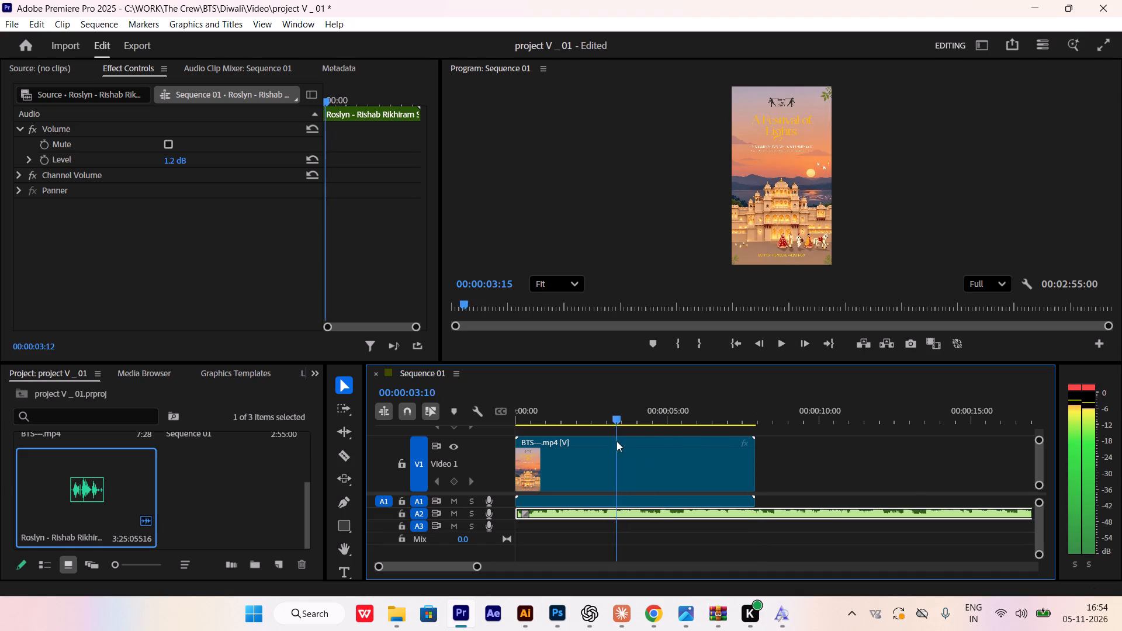
{"action": "left_click_drag", "start_coordinate": [617, 441], "coordinate": [757, 462]}
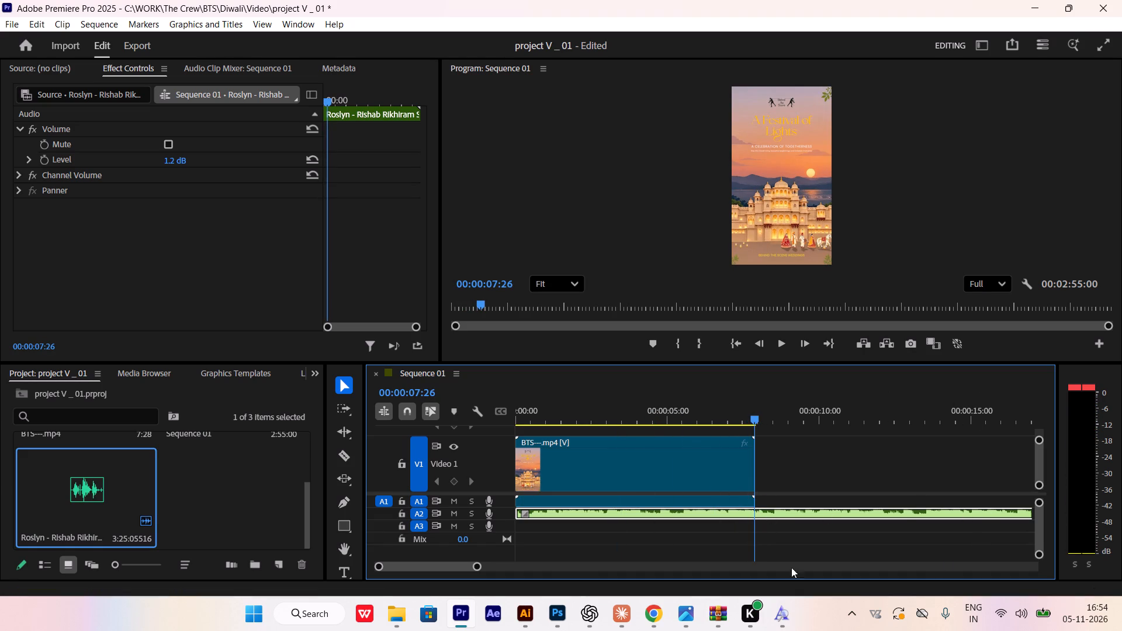
{"action": "left_click_drag", "start_coordinate": [452, 566], "coordinate": [591, 564]}
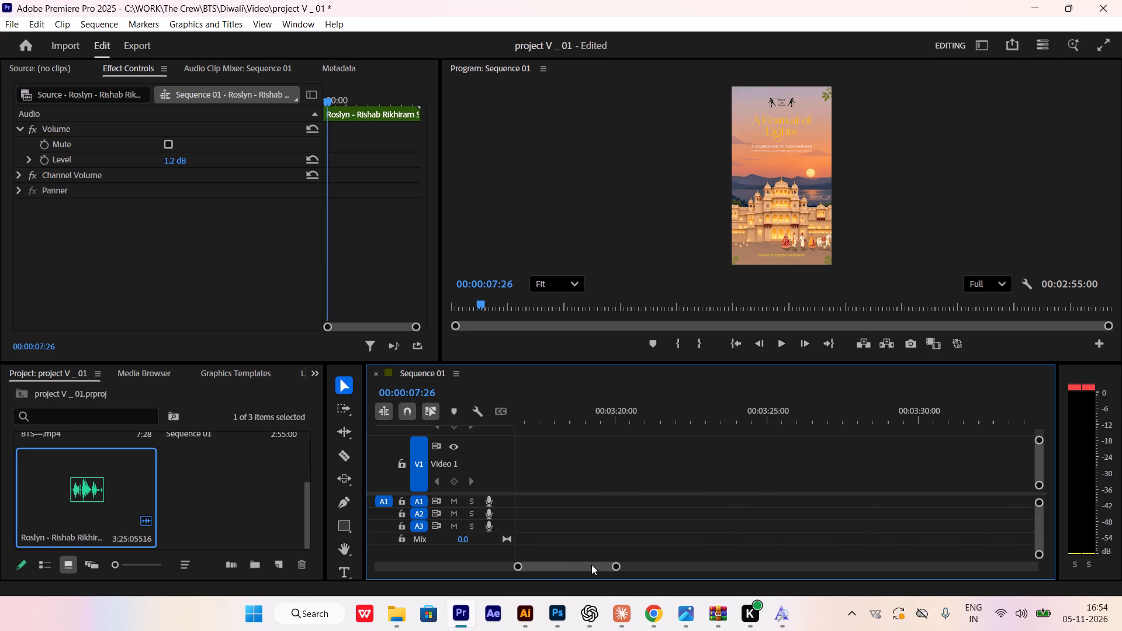
{"action": "left_click_drag", "start_coordinate": [591, 564], "coordinate": [570, 564]}
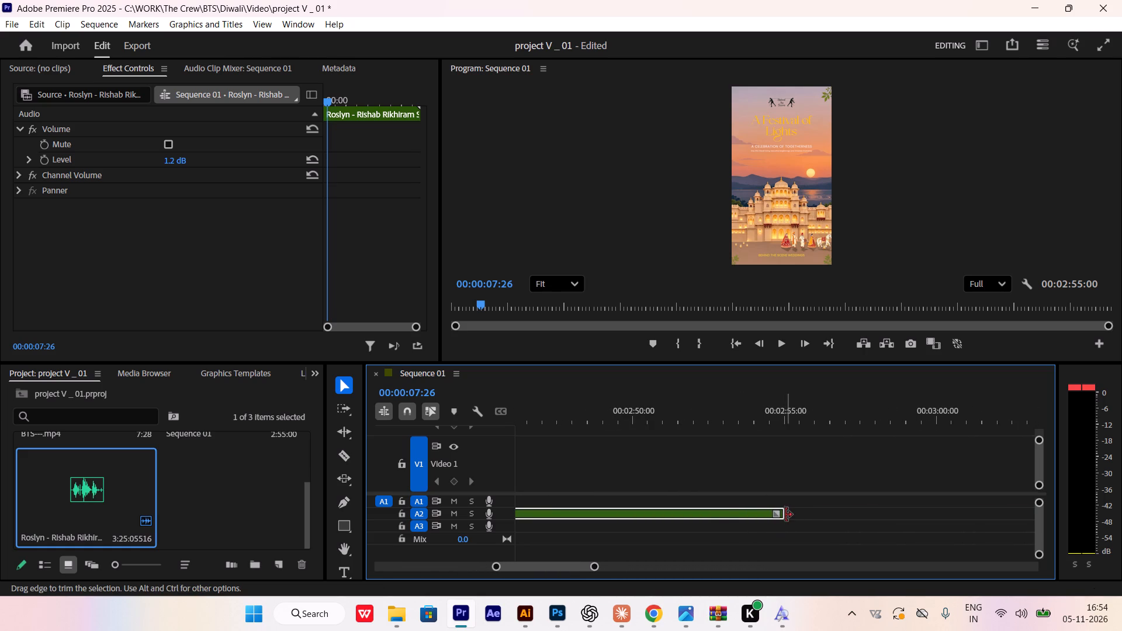
{"action": "left_click_drag", "start_coordinate": [783, 514], "coordinate": [494, 521]}
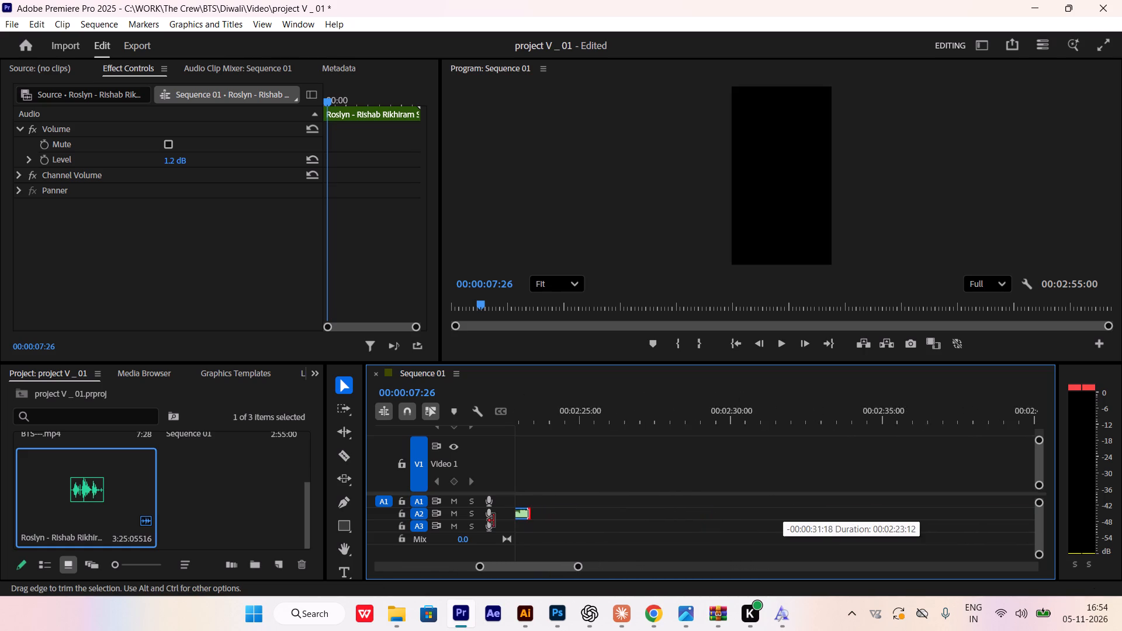
{"action": "left_click_drag", "start_coordinate": [494, 521], "coordinate": [493, 521]}
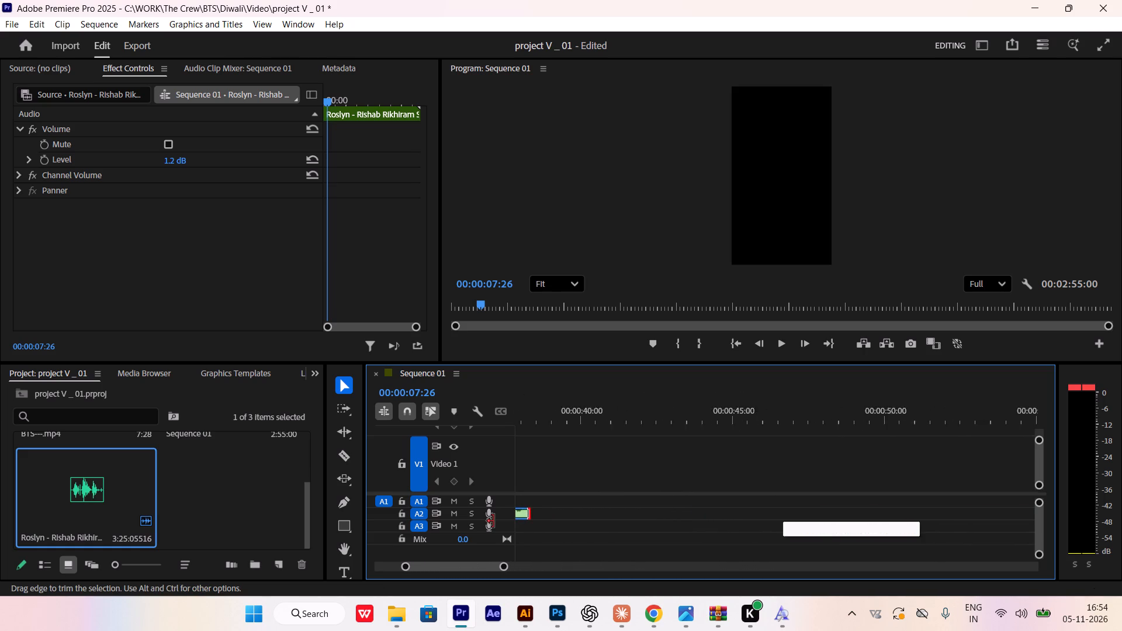
{"action": "left_click_drag", "start_coordinate": [493, 521], "coordinate": [756, 516]}
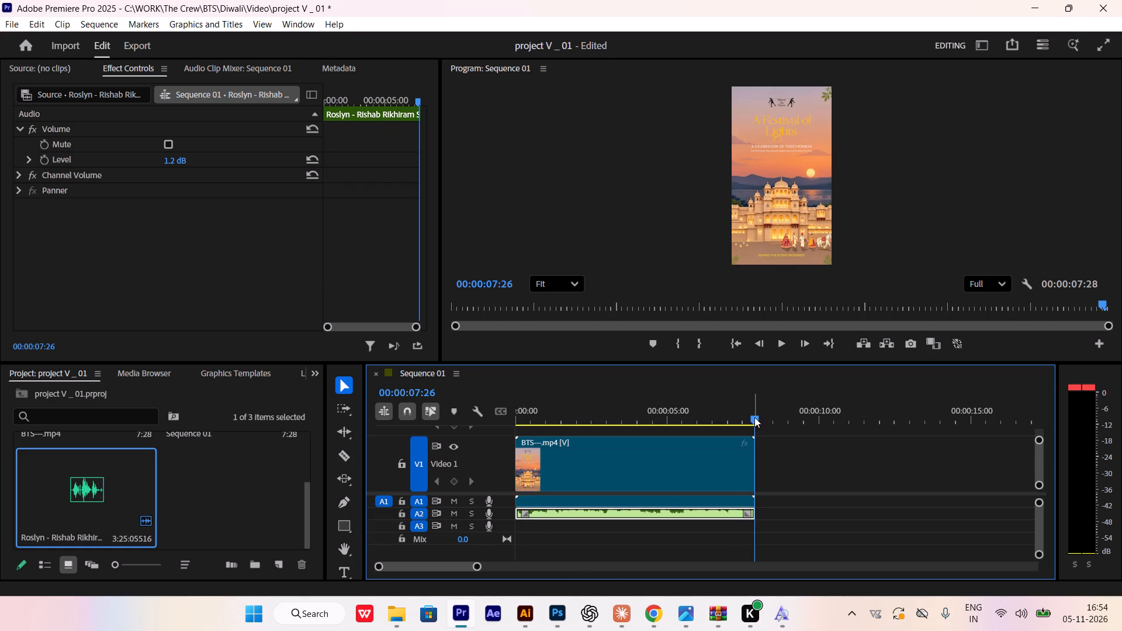
Play Sequence 01 from 00:00:00:00 through to the end with the trimmed Roslyn music.
{"action": "left_click_drag", "start_coordinate": [754, 417], "coordinate": [494, 441]}
{"action": "key", "text": "space"}
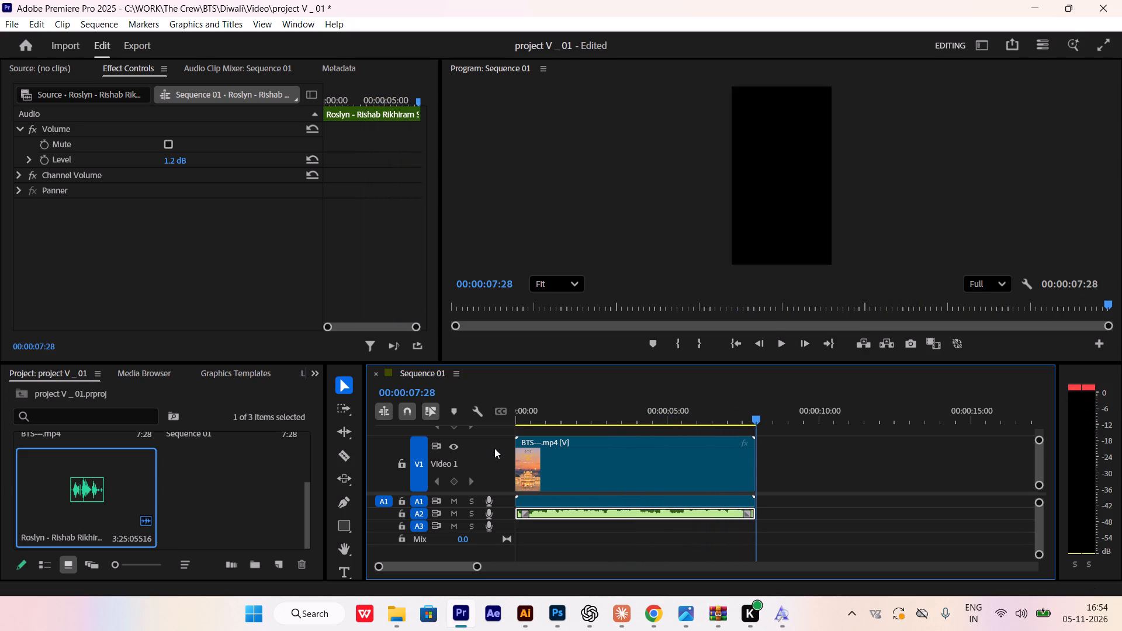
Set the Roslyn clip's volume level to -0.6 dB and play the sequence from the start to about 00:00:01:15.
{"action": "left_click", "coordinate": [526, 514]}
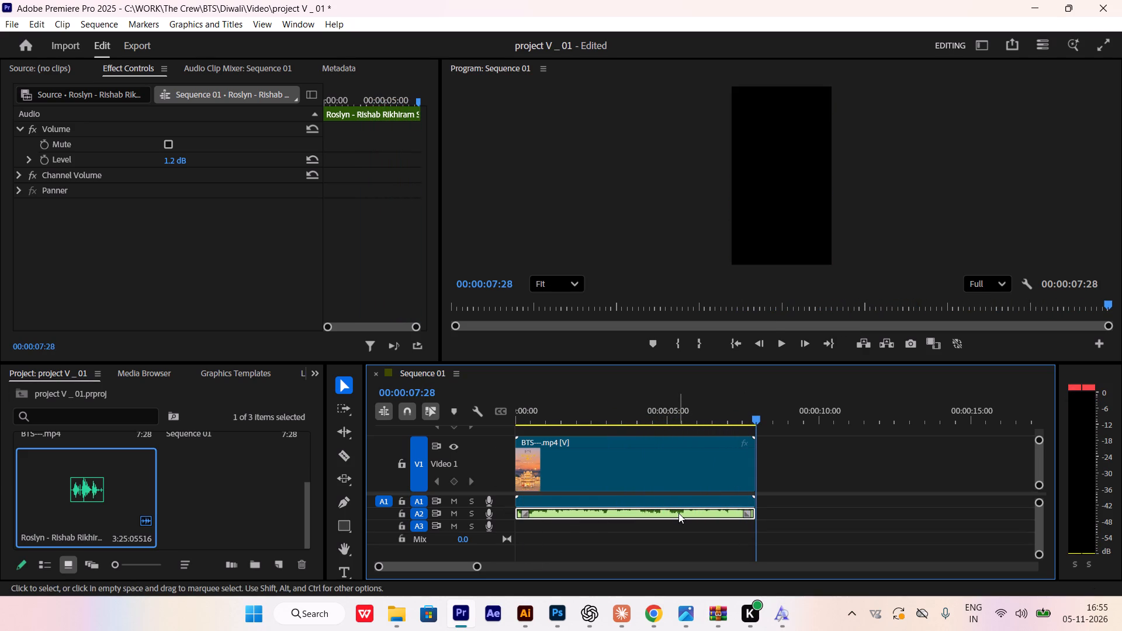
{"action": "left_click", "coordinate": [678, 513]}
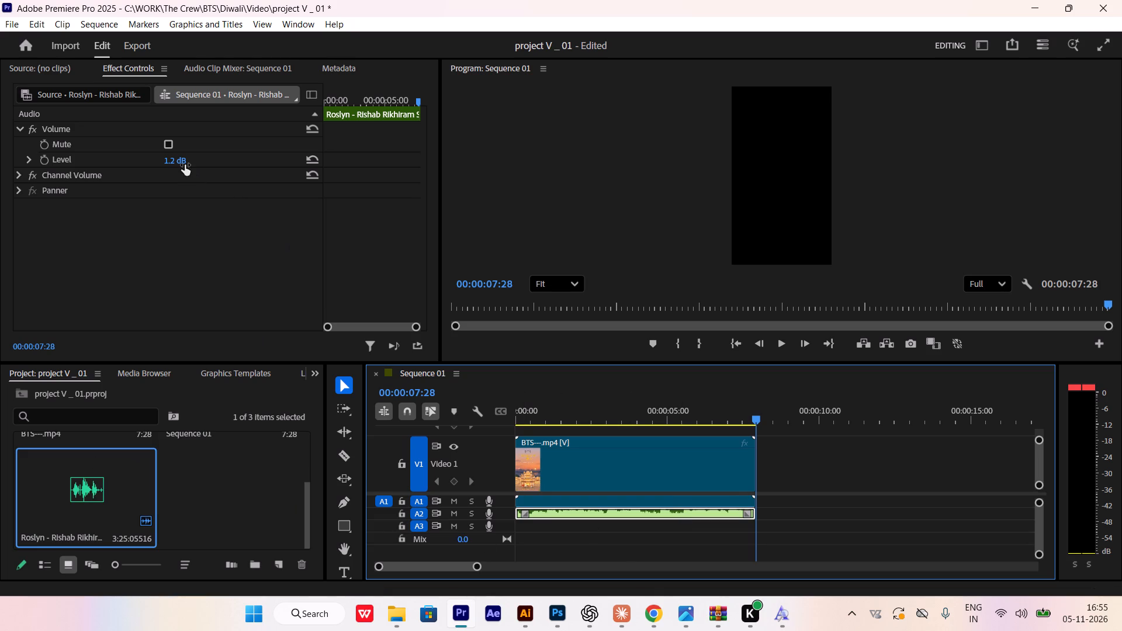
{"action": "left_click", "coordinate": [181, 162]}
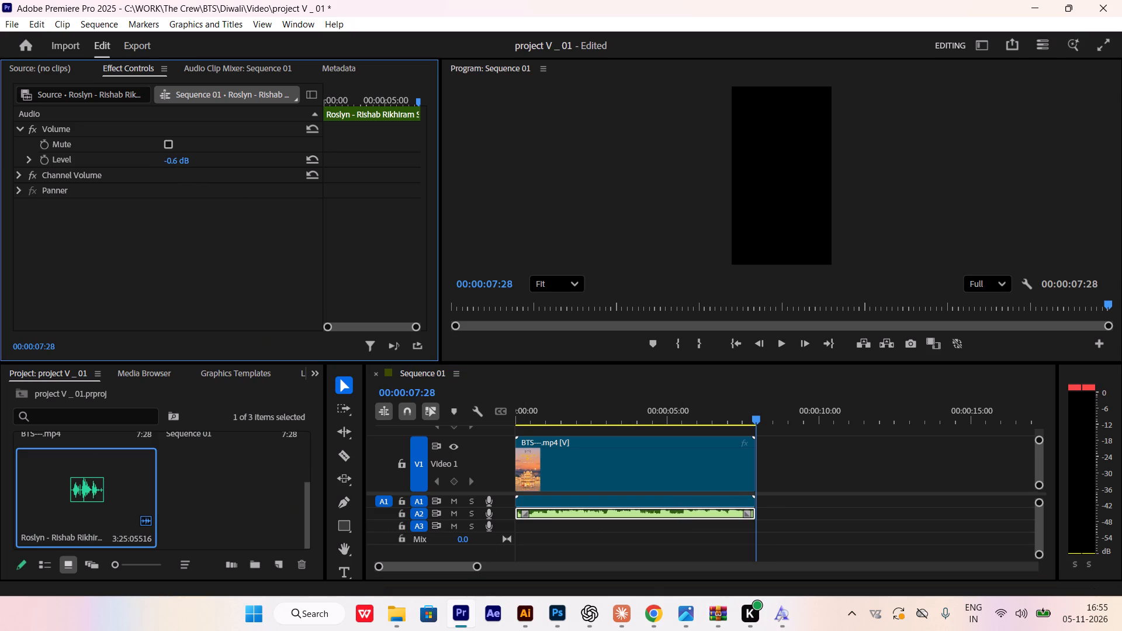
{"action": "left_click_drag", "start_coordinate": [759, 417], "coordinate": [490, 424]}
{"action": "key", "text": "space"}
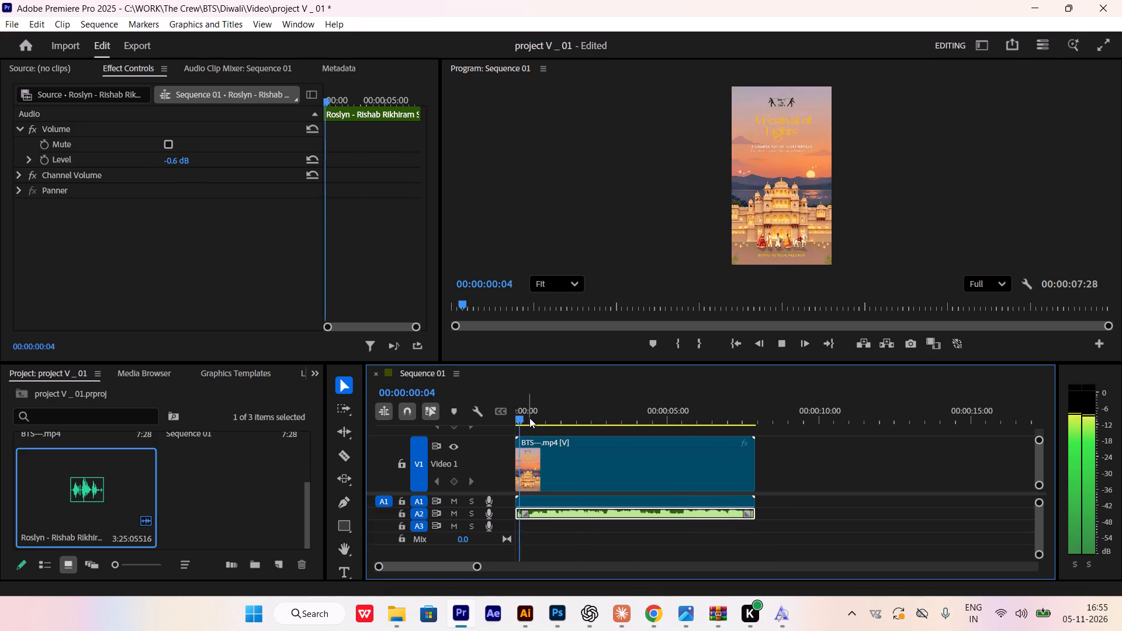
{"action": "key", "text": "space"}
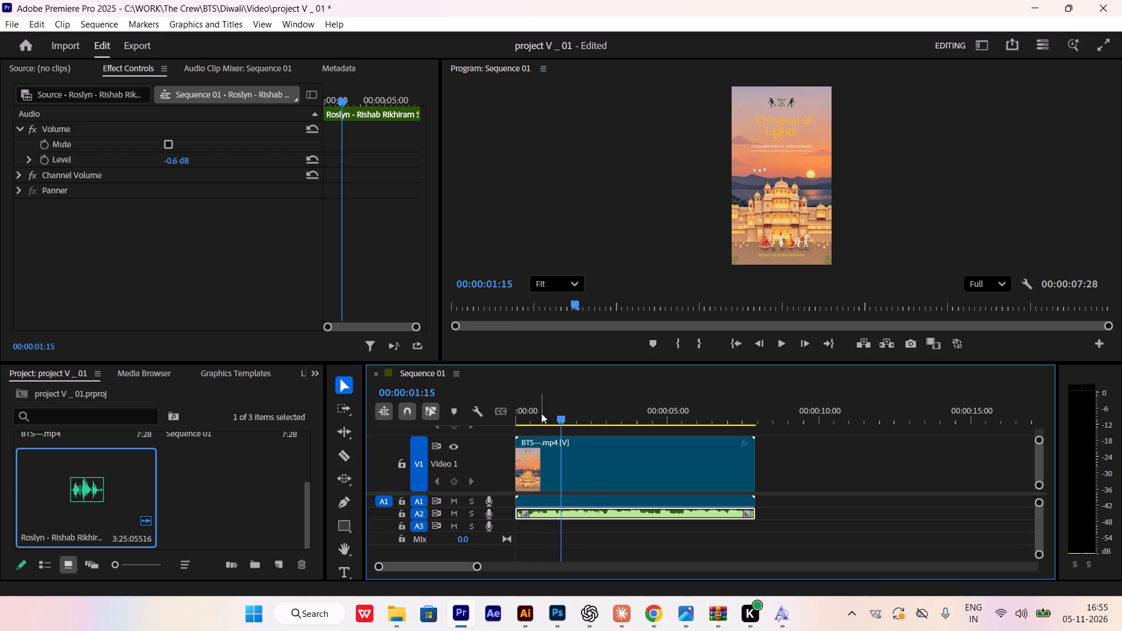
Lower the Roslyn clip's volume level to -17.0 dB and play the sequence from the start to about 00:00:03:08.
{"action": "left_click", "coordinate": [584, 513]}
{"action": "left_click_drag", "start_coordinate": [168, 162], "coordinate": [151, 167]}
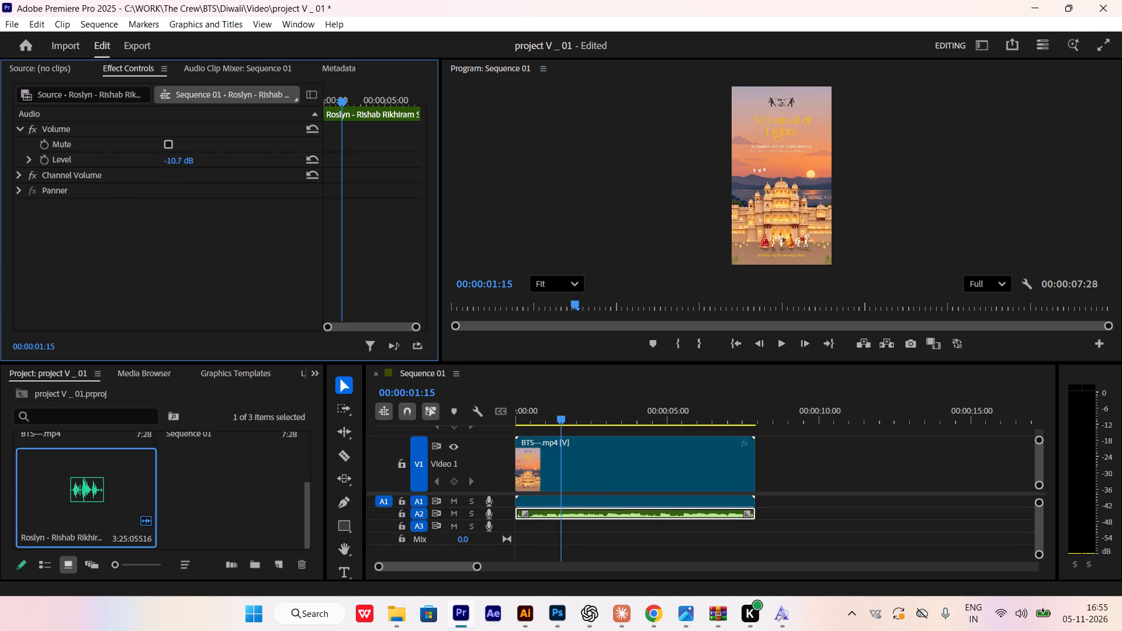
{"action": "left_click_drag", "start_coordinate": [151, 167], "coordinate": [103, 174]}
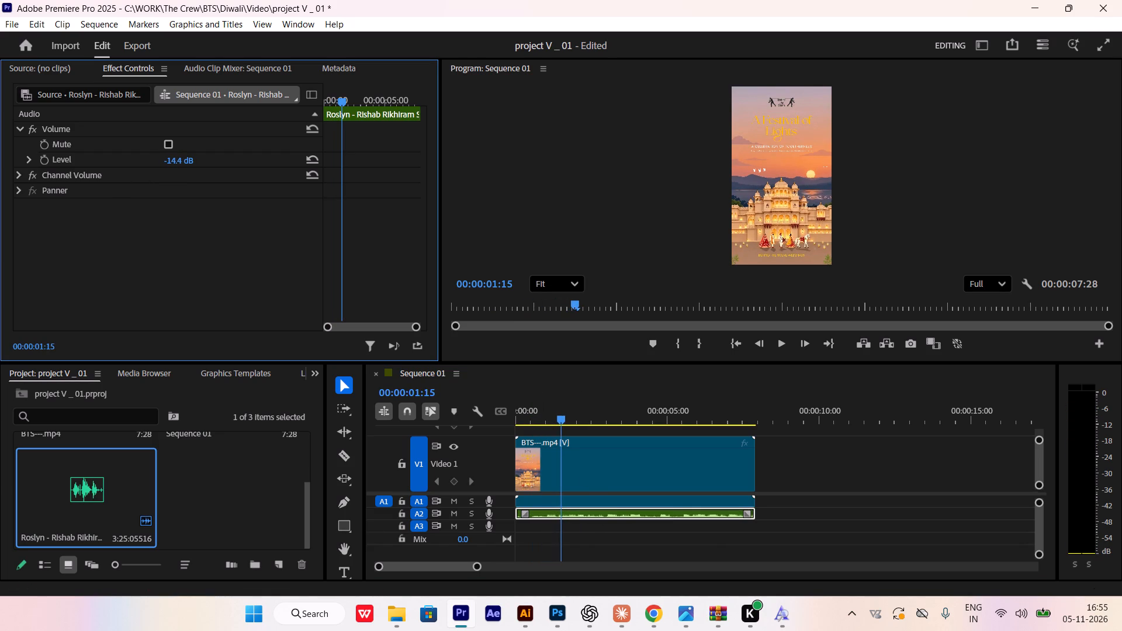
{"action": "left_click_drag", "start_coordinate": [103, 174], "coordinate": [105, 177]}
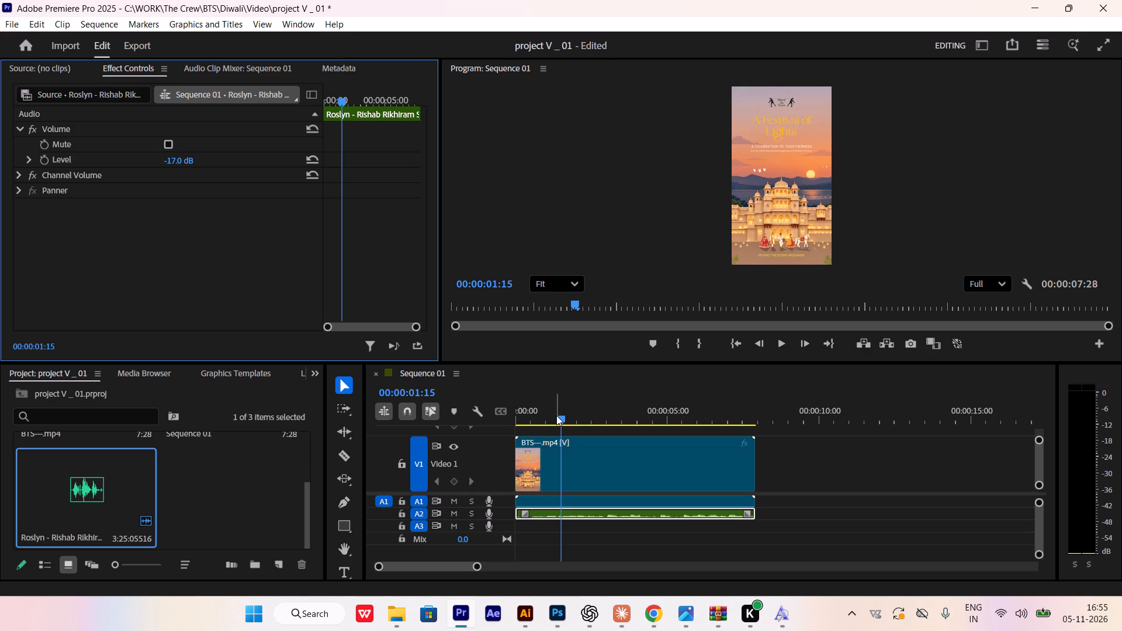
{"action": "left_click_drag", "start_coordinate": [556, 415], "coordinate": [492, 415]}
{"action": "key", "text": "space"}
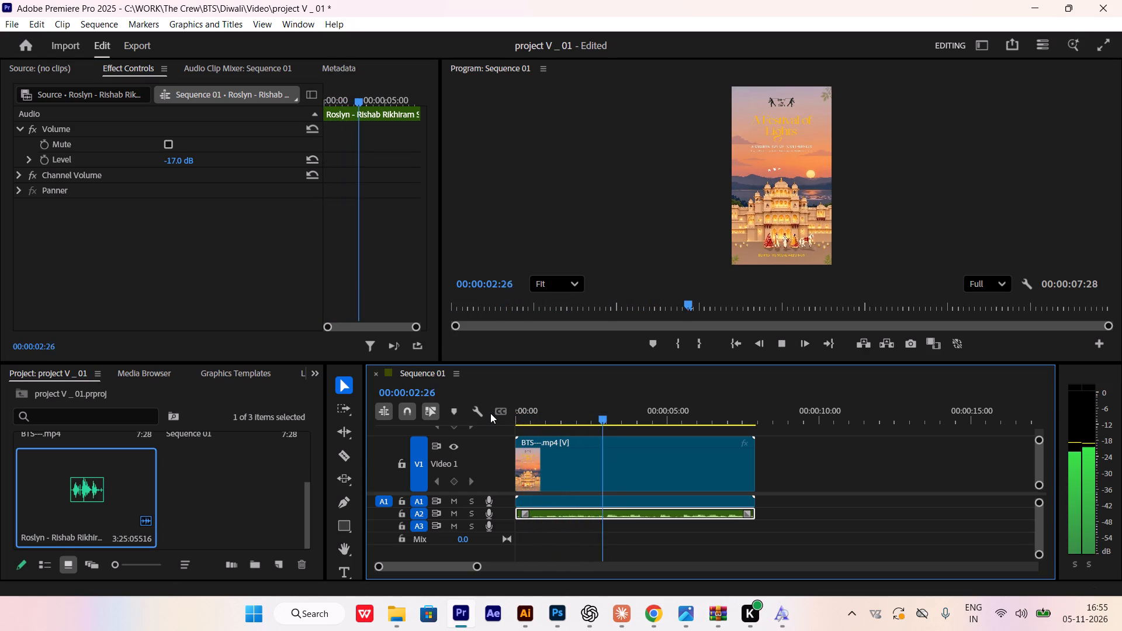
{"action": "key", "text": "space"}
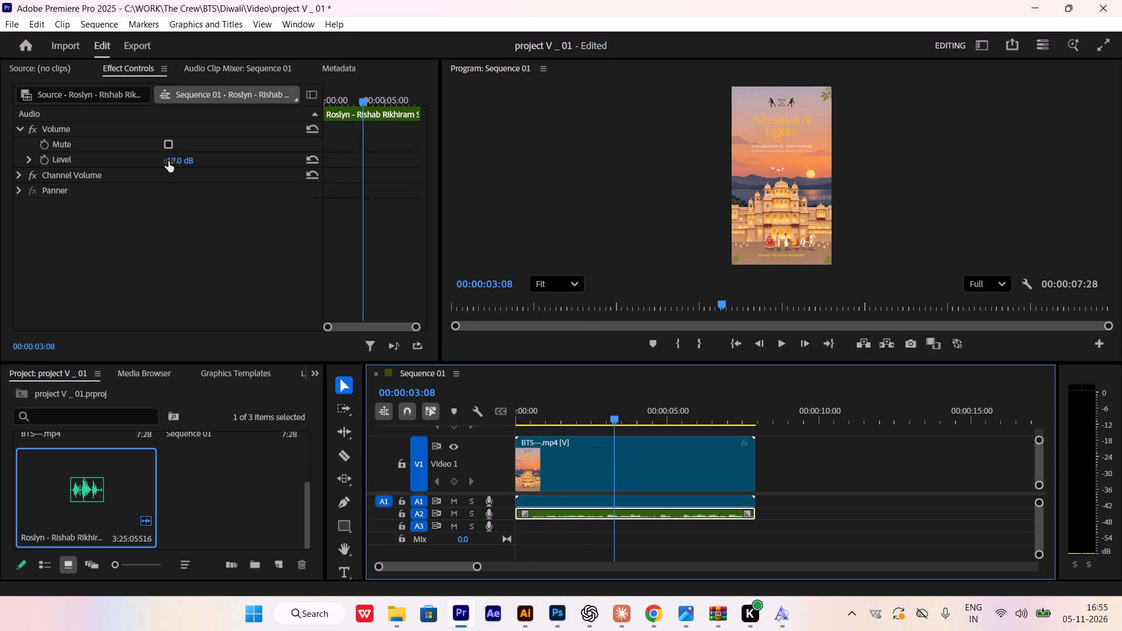
Set the Roslyn clip's volume level to -10.0 dB, play the sequence from the start, and return the playhead to 00:00:00:00.
{"action": "left_click_drag", "start_coordinate": [168, 161], "coordinate": [175, 165]}
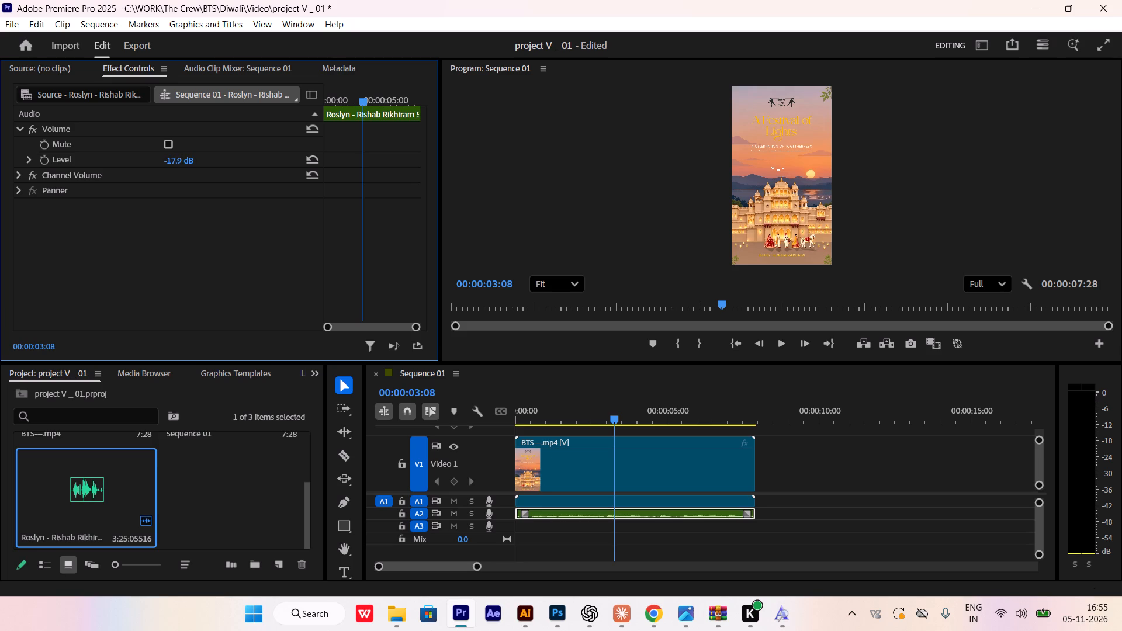
{"action": "left_click_drag", "start_coordinate": [175, 165], "coordinate": [192, 166]}
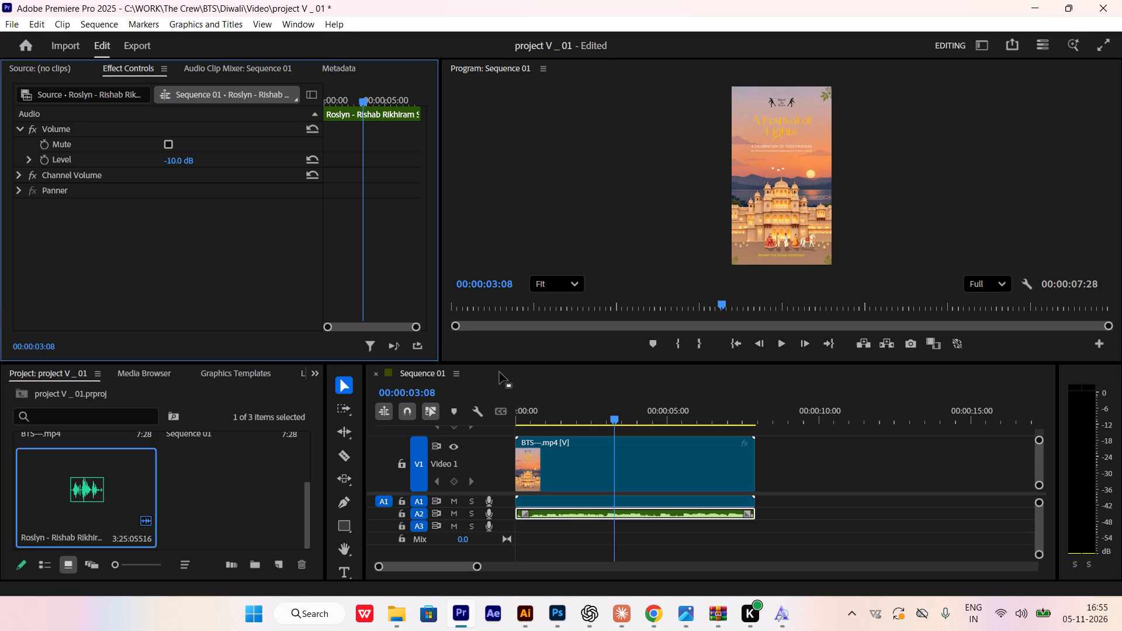
{"action": "left_click_drag", "start_coordinate": [615, 414], "coordinate": [497, 415]}
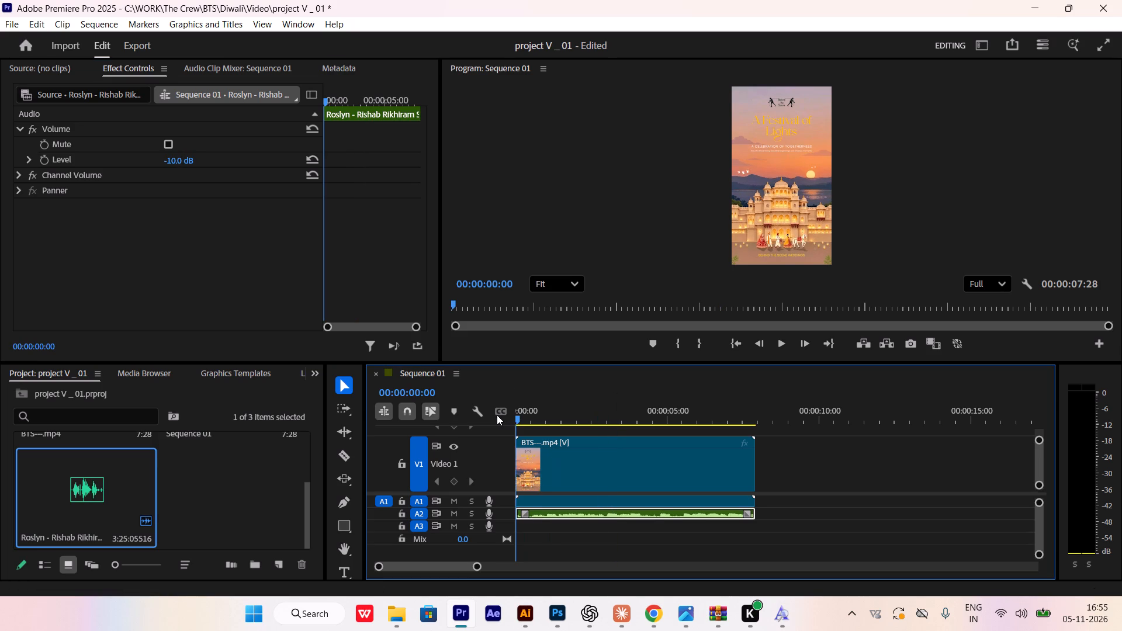
{"action": "key", "text": "space"}
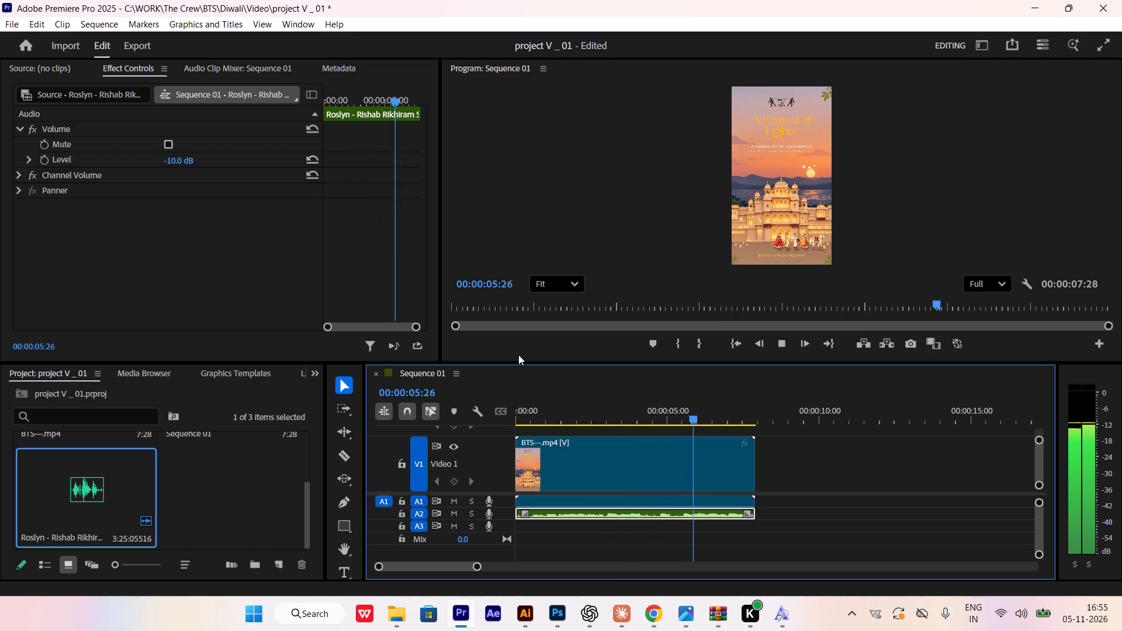
{"action": "left_click_drag", "start_coordinate": [731, 417], "coordinate": [445, 461]}
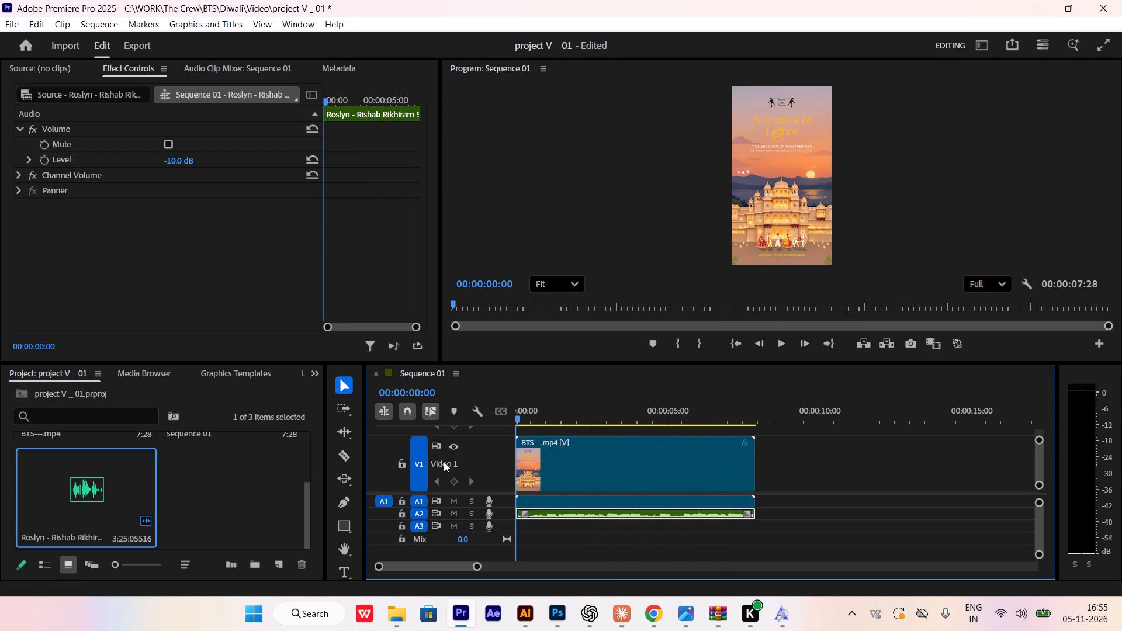
Examine the Program monitor's playback resolution, zoom level and Transform/Crop options, with the BTS---.mp4 clip selected in the preview.
{"action": "left_click", "coordinate": [984, 280]}
{"action": "left_click", "coordinate": [987, 300]}
{"action": "left_click", "coordinate": [773, 243]}
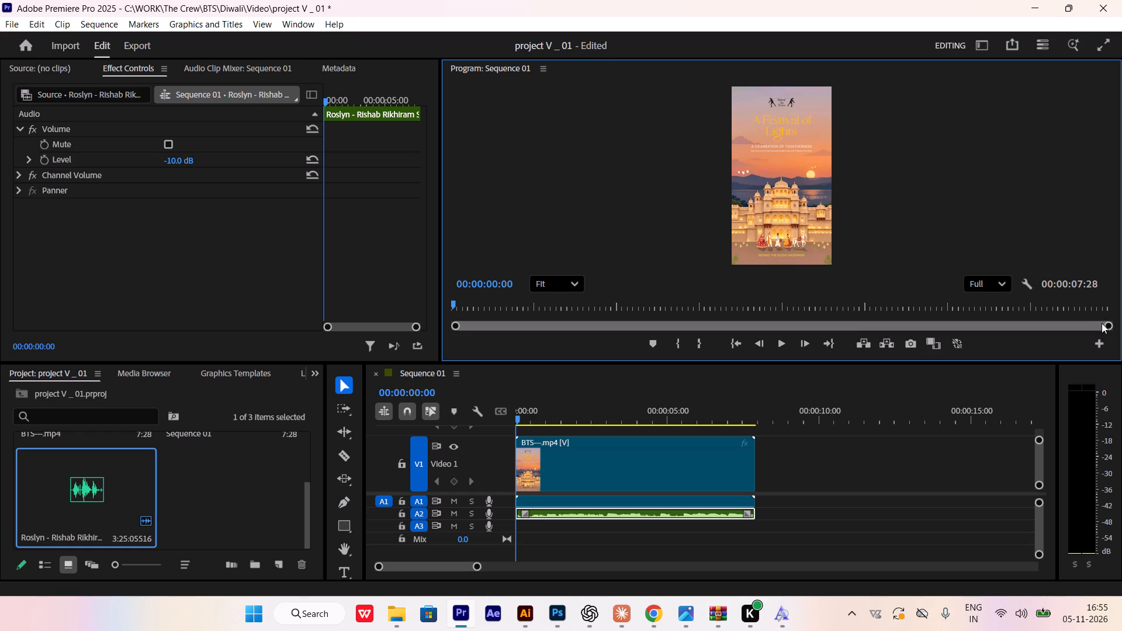
{"action": "double_click", "coordinate": [775, 216]}
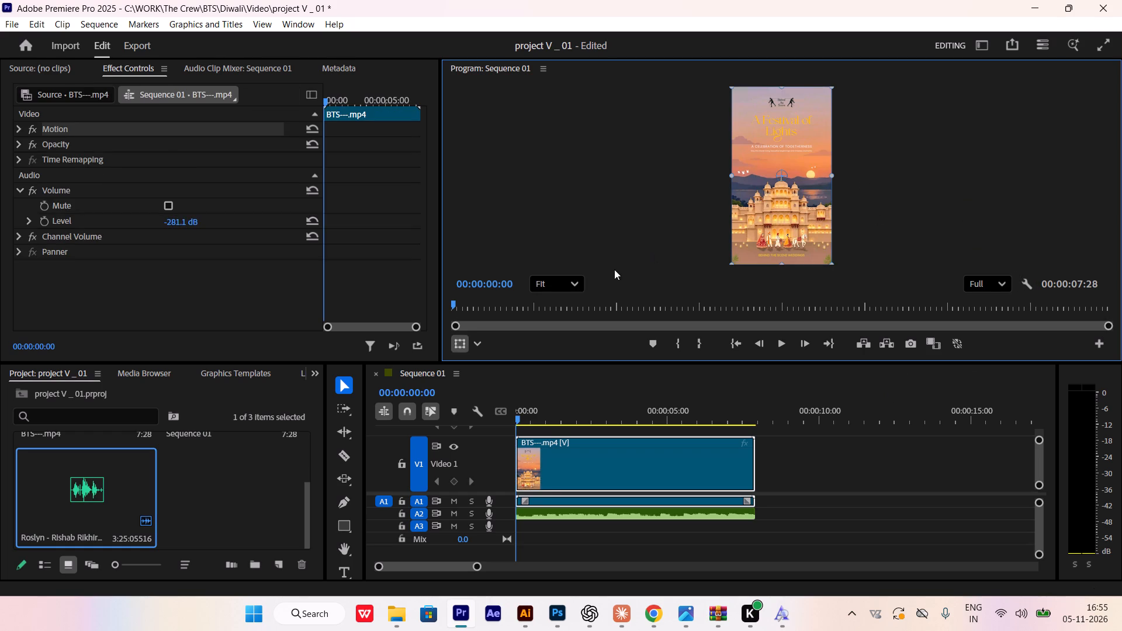
{"action": "left_click", "coordinate": [565, 282]}
{"action": "left_click", "coordinate": [566, 309]}
{"action": "left_click", "coordinate": [458, 346]}
{"action": "left_click", "coordinate": [458, 345]}
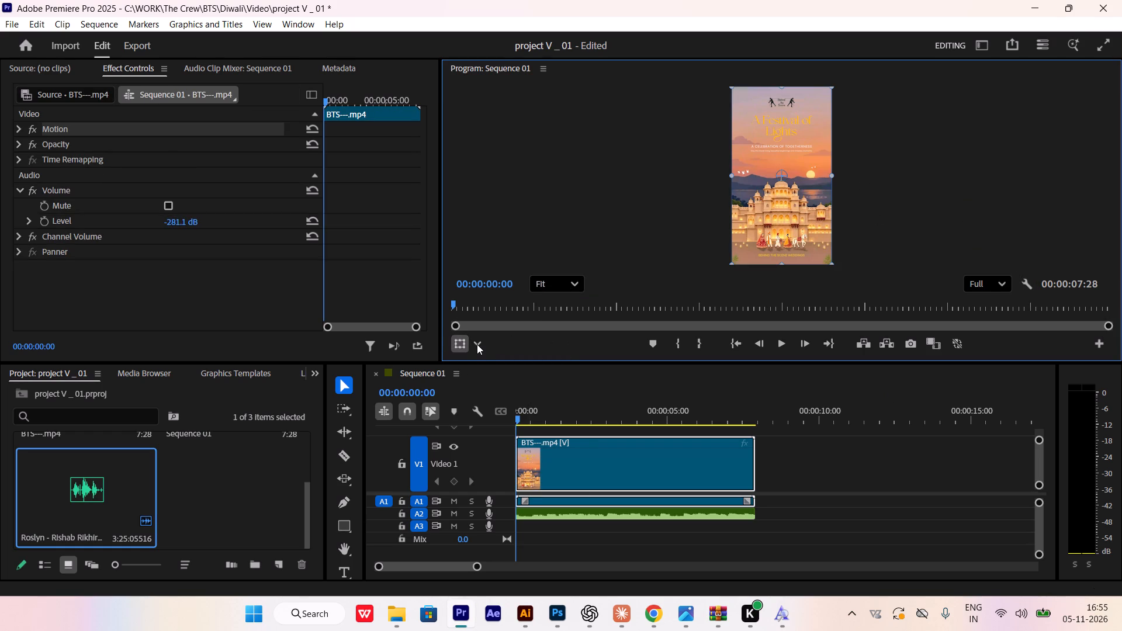
{"action": "left_click", "coordinate": [477, 344]}
{"action": "left_click", "coordinate": [477, 344]}
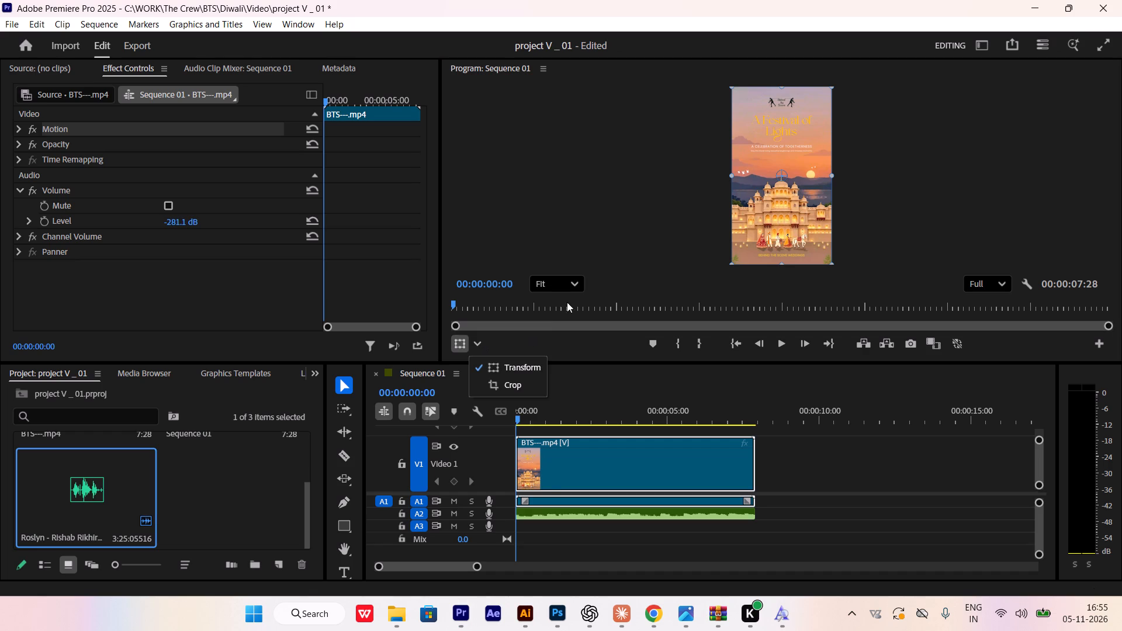
{"action": "left_click", "coordinate": [583, 283]}
{"action": "left_click", "coordinate": [583, 283]}
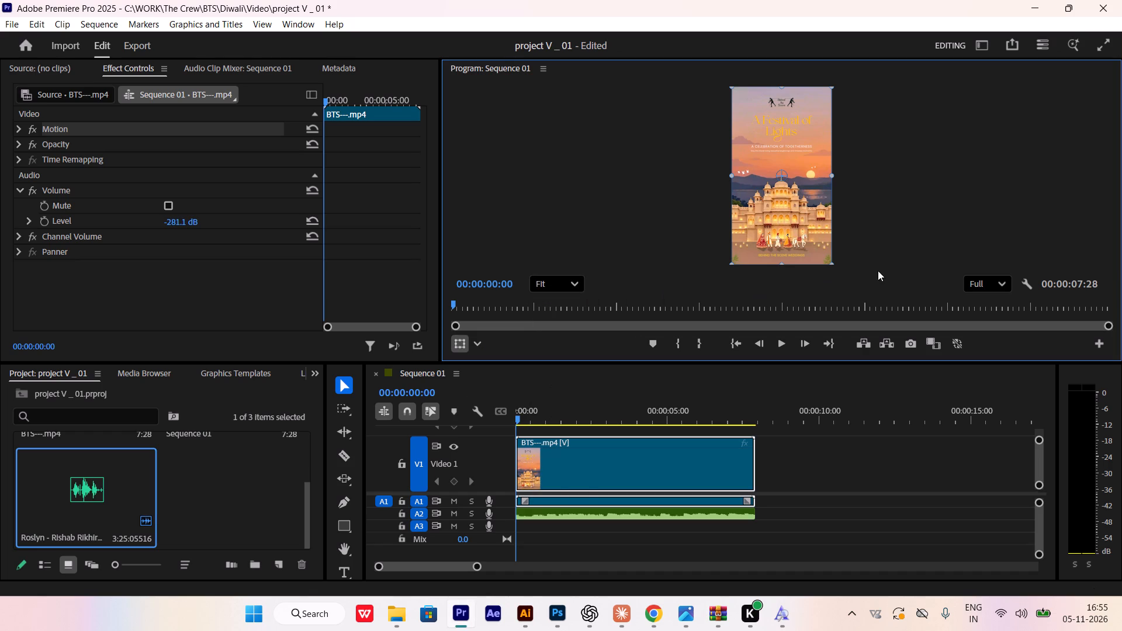
Turn on Comparison View in the Program monitor for Sequence 01.
{"action": "left_click", "coordinate": [937, 341]}
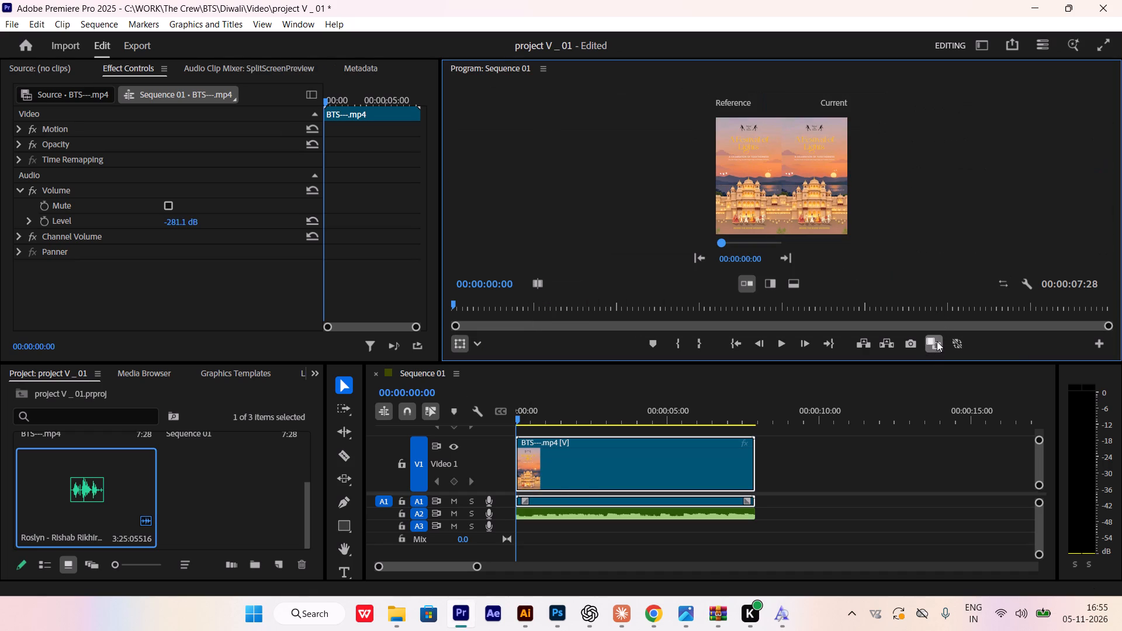
Turn off Comparison View in the Program monitor for Sequence 01.
{"action": "key", "text": "ctrl+z"}
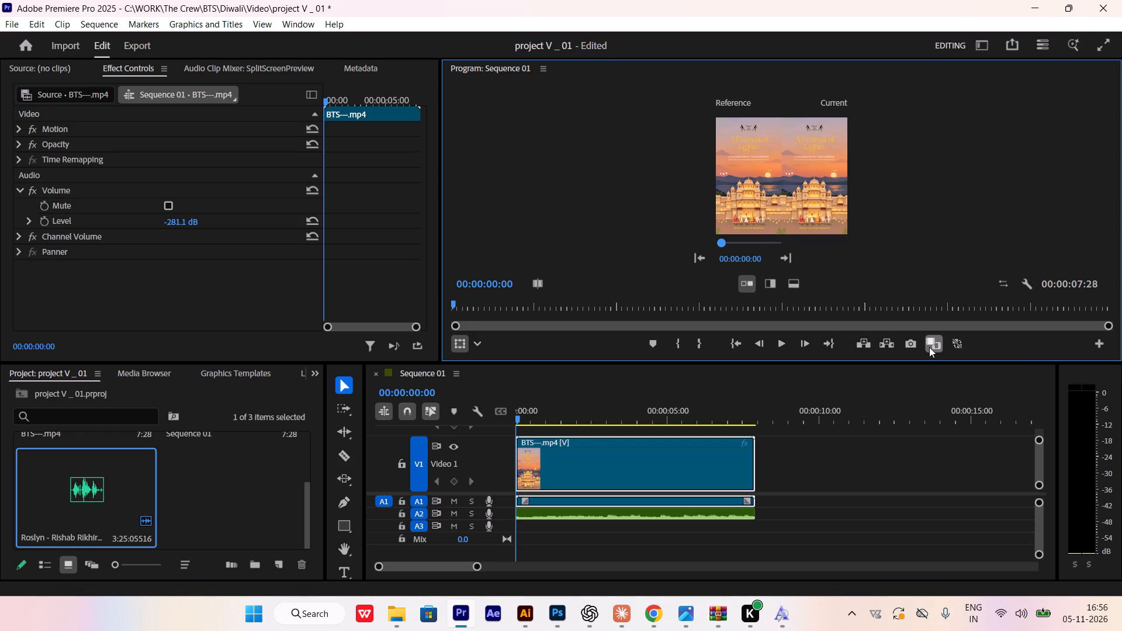
{"action": "left_click", "coordinate": [934, 341]}
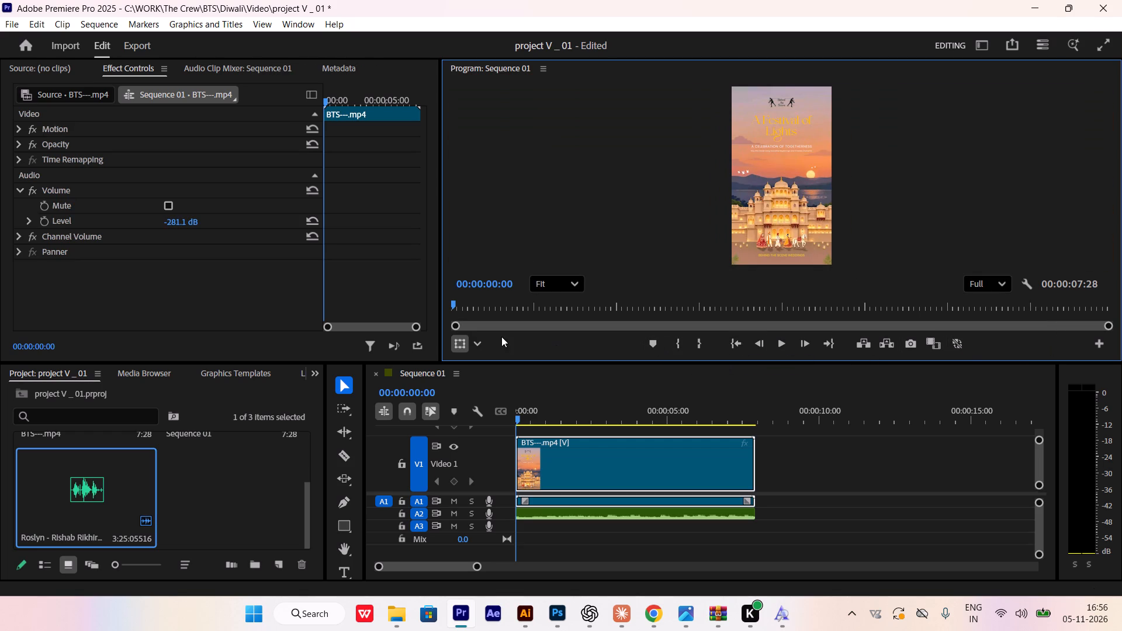
Widen the Program monitor and preview the opening second of Sequence 01 twice, returning the playhead to 00:00:00:00 each time.
{"action": "key", "text": "space"}
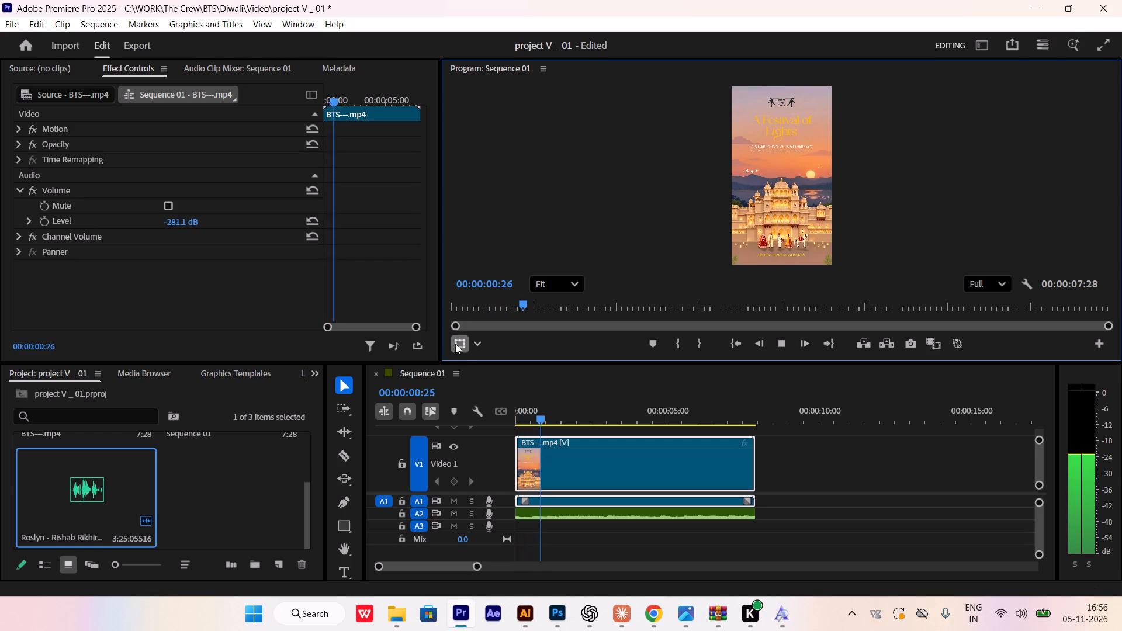
{"action": "left_click_drag", "start_coordinate": [439, 354], "coordinate": [386, 351]}
{"action": "left_click_drag", "start_coordinate": [647, 417], "coordinate": [496, 425]}
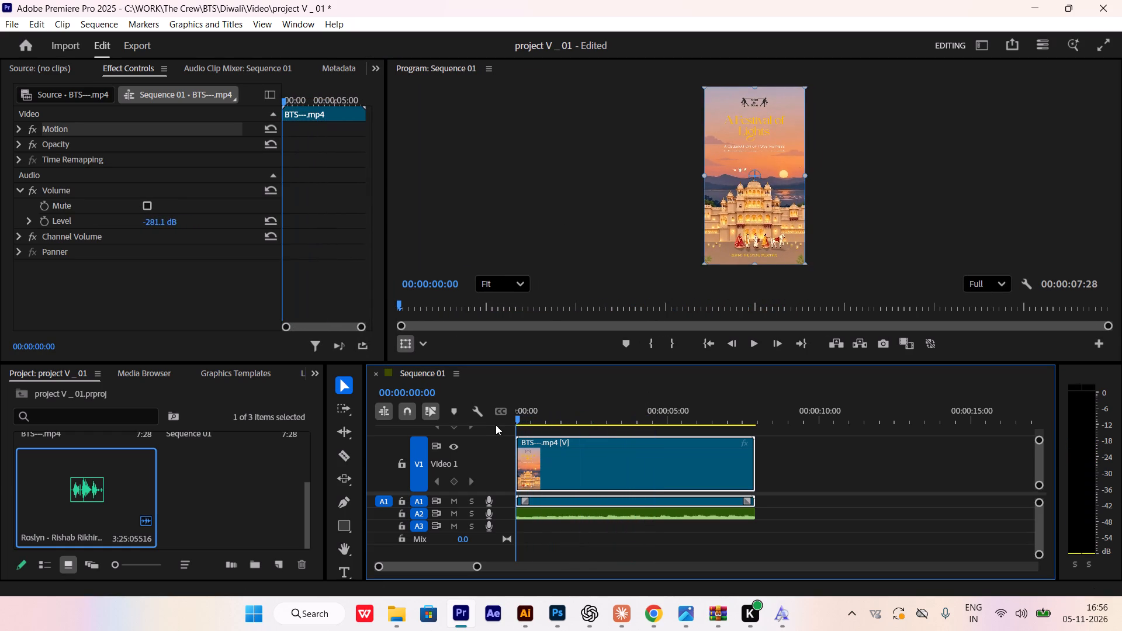
{"action": "left_click_drag", "start_coordinate": [496, 425], "coordinate": [488, 425]}
{"action": "key", "text": "space"}
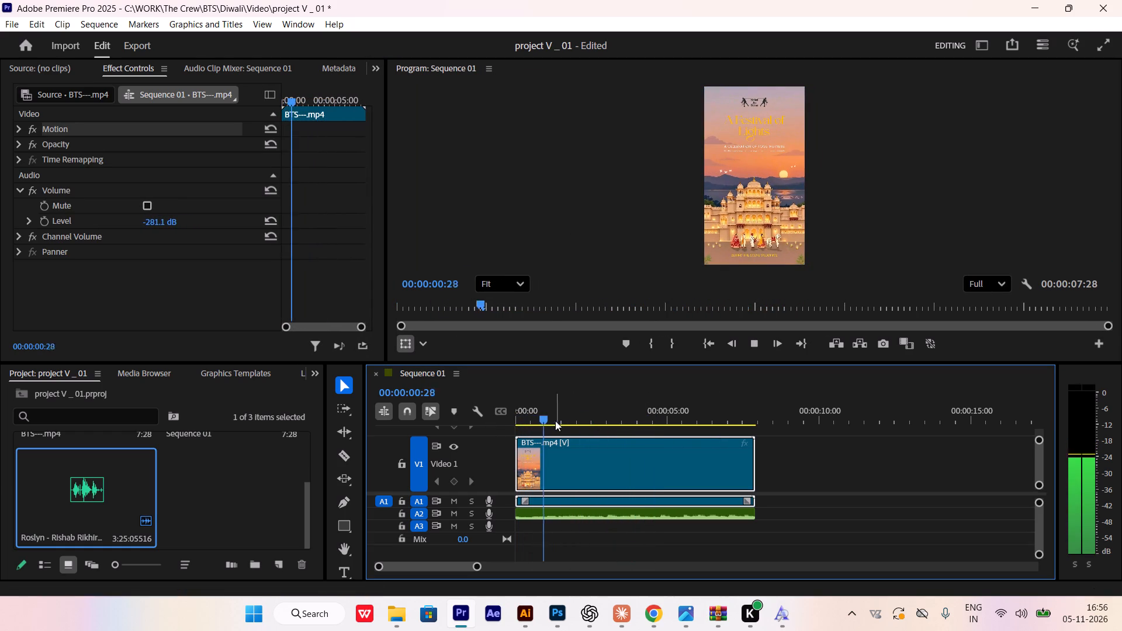
{"action": "left_click_drag", "start_coordinate": [549, 418], "coordinate": [362, 425]}
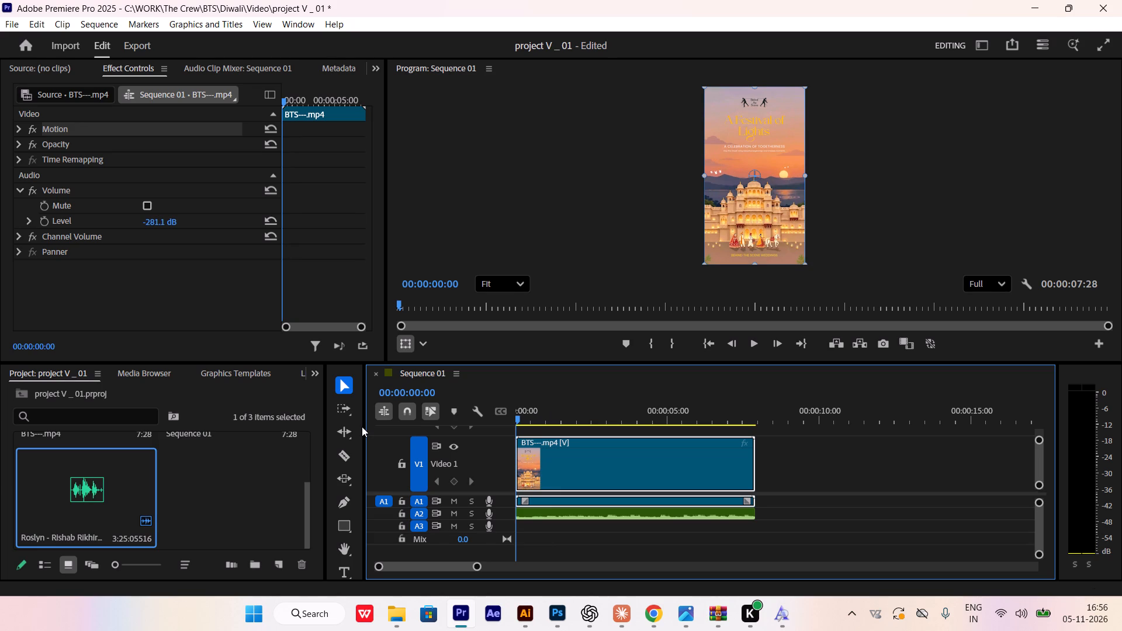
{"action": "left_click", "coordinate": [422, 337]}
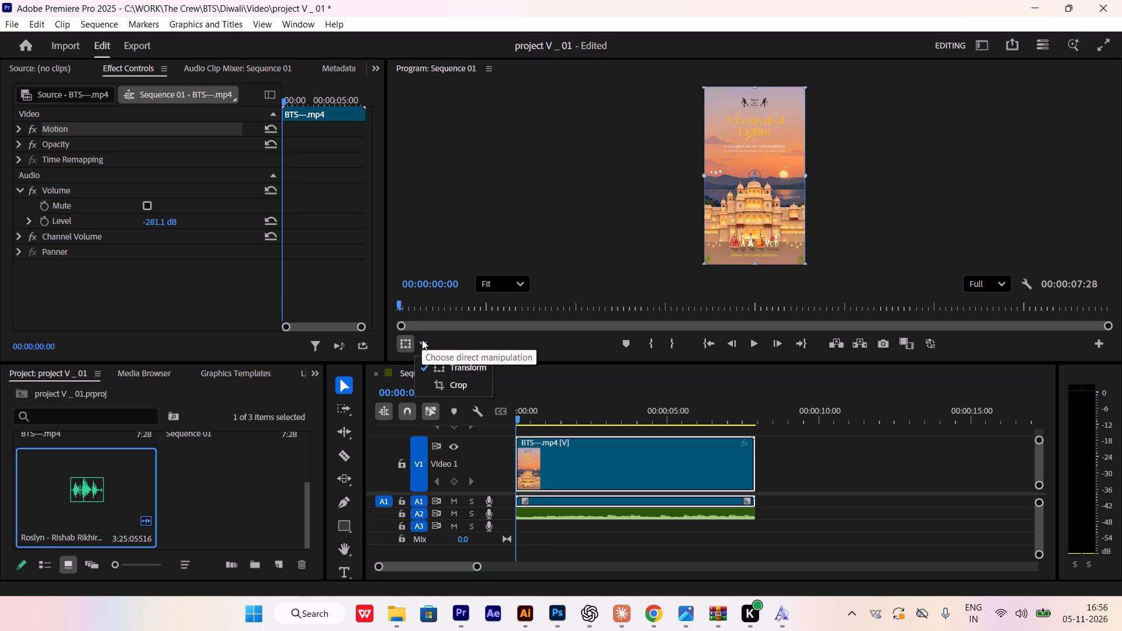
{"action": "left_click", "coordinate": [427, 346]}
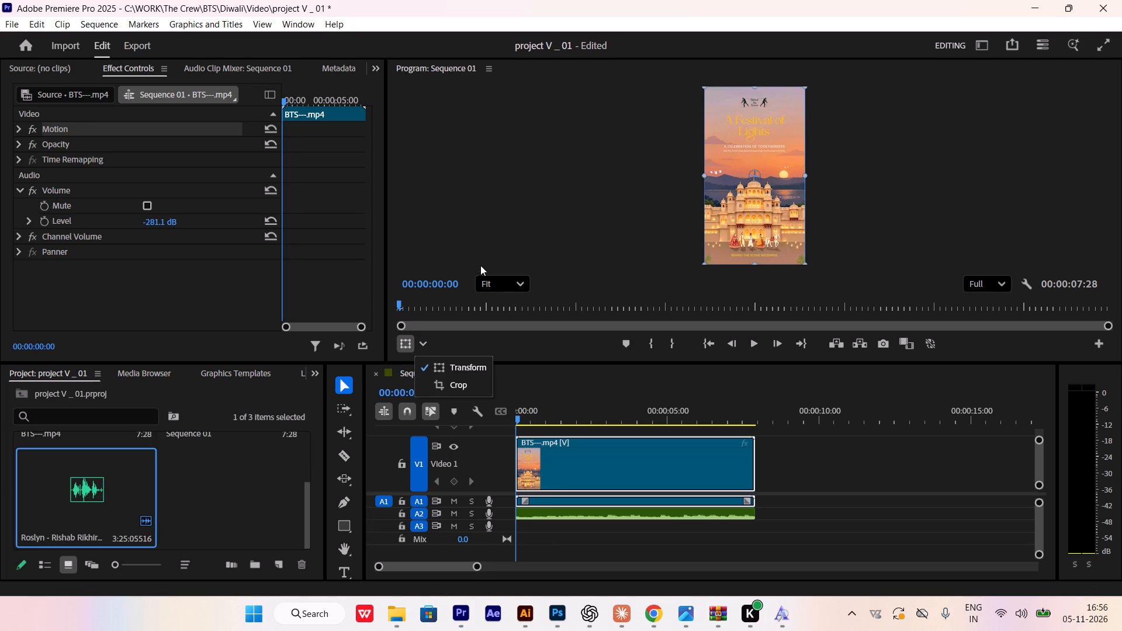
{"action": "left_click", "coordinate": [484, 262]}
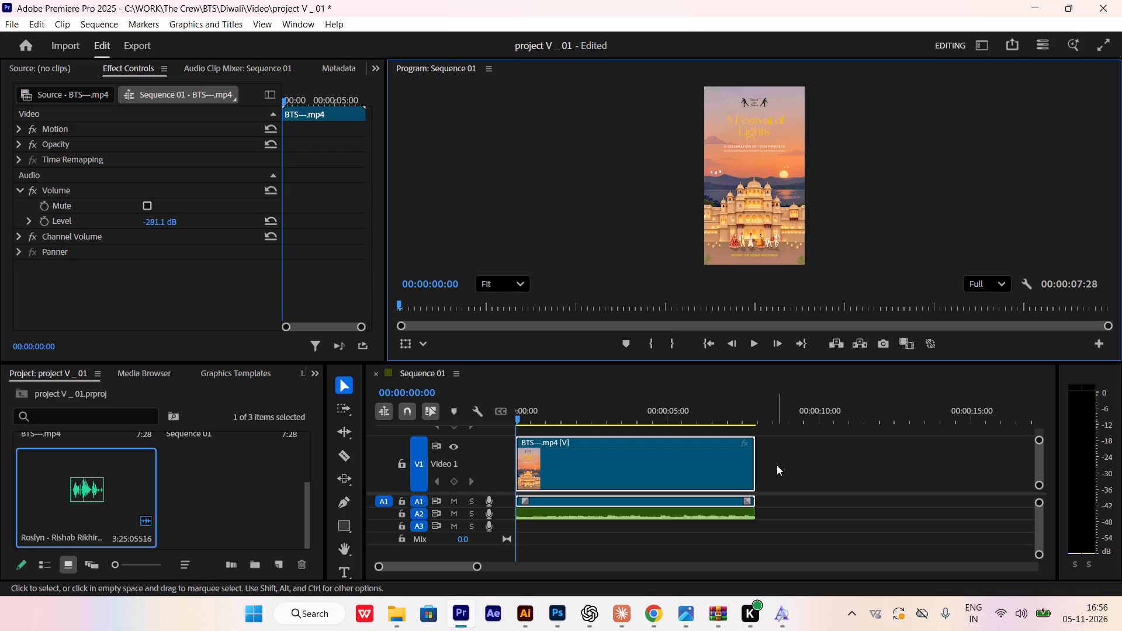
Play Sequence 01 from the start past 00:00:05:01 and return the playhead to 00:00:00:00.
{"action": "key", "text": "space"}
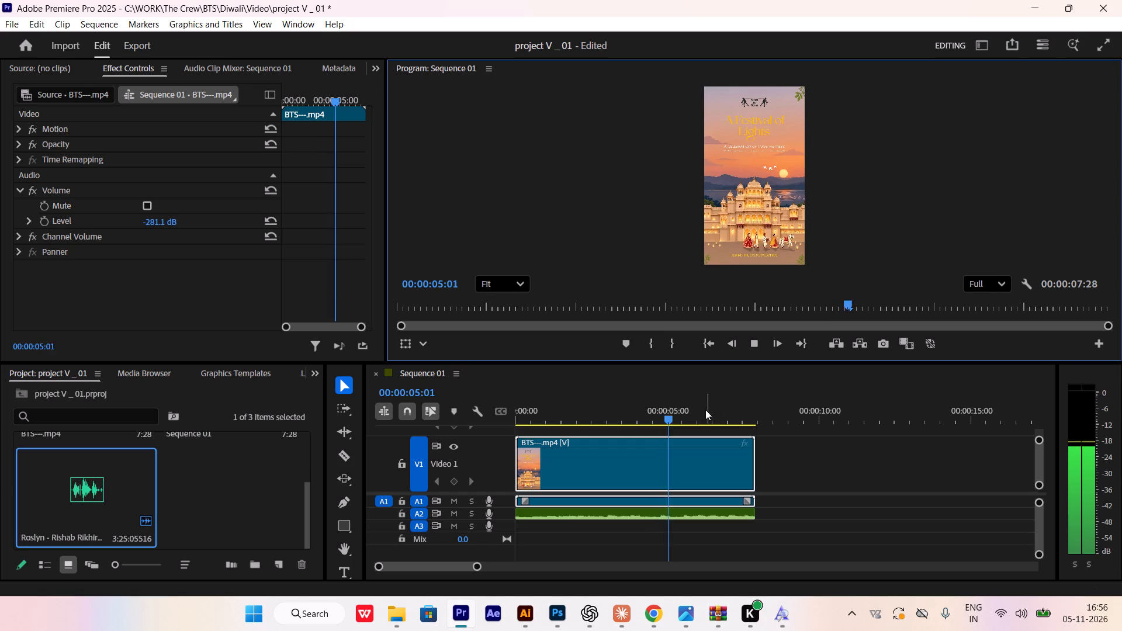
{"action": "left_click_drag", "start_coordinate": [693, 418], "coordinate": [272, 475]}
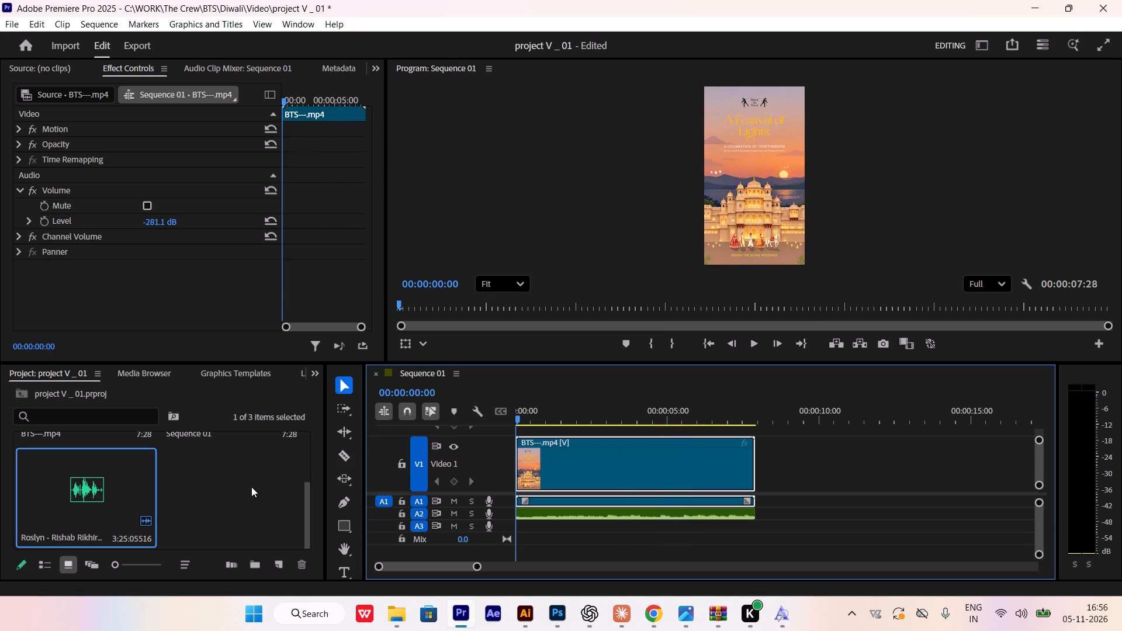
Watch Sequence 01 in full screen from the start, replay it, and exit the full-screen view.
{"action": "left_click", "coordinate": [875, 204]}
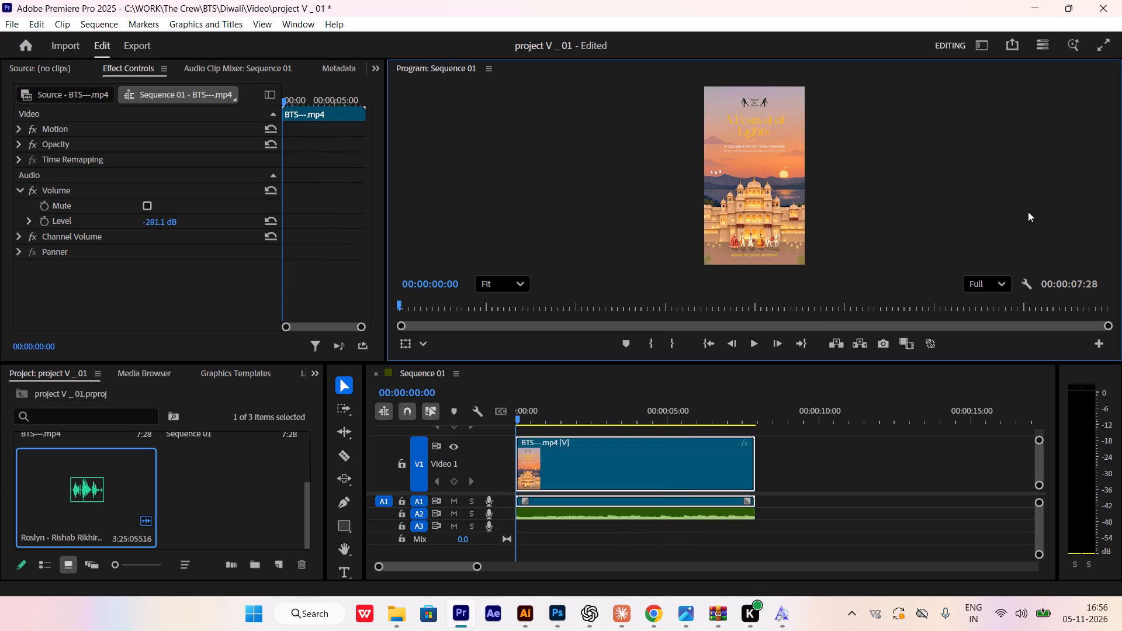
{"action": "left_click", "coordinate": [999, 280]}
{"action": "left_click", "coordinate": [999, 280]}
{"action": "left_click", "coordinate": [1093, 51]}
{"action": "key", "text": "space"}
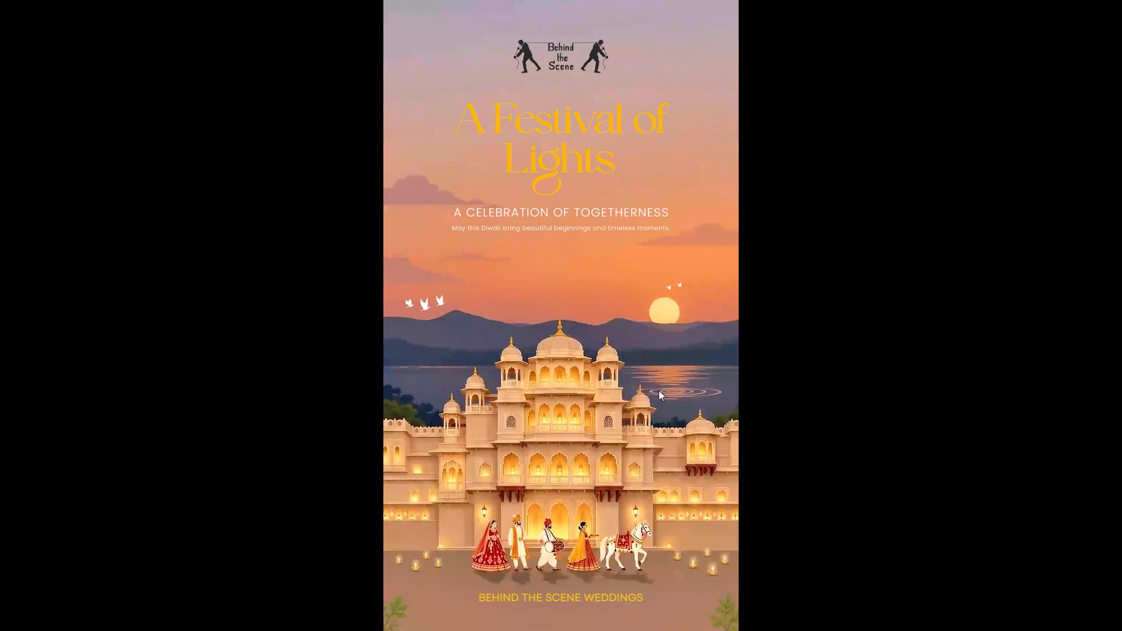
{"action": "scroll", "coordinate": [659, 390], "scroll_direction": "up", "scroll_amount": 1}
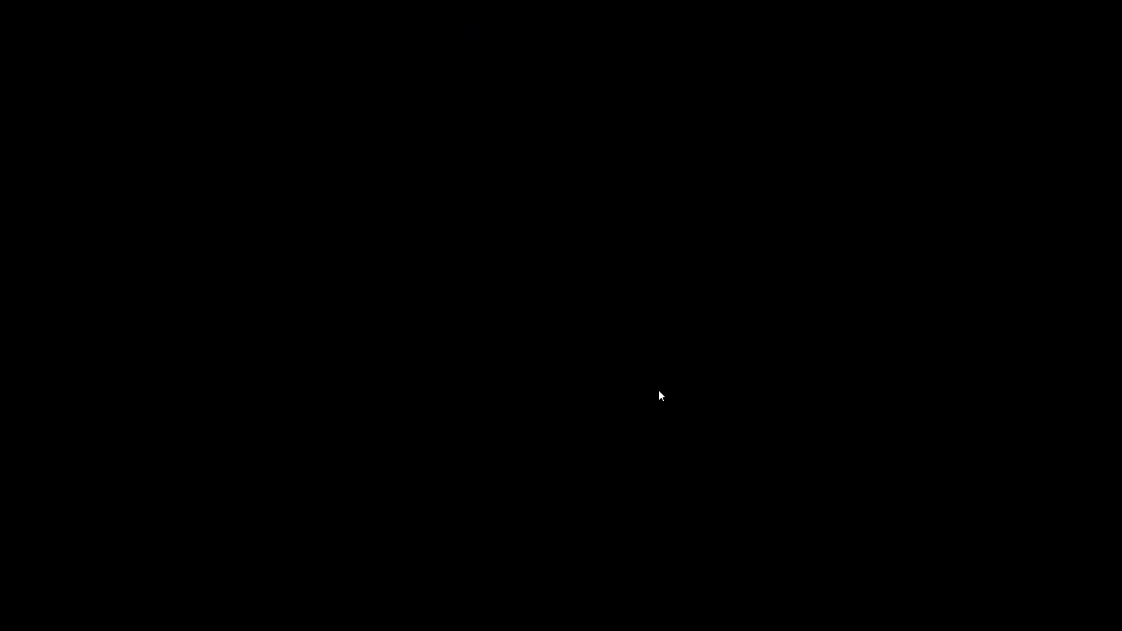
{"action": "key", "text": "space"}
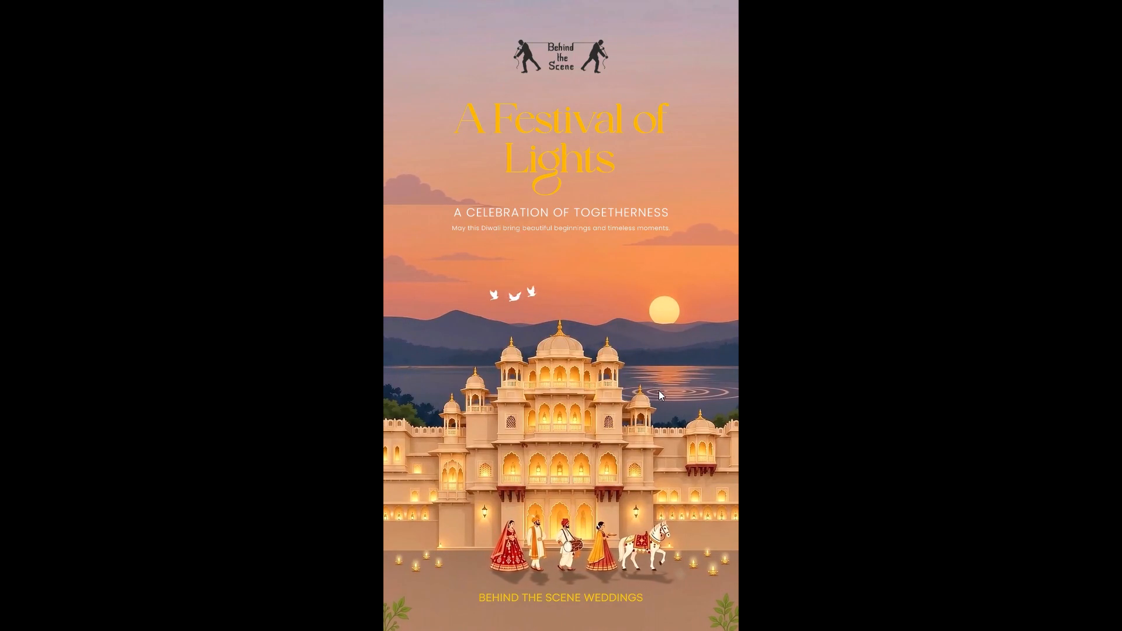
{"action": "key", "text": "Escape"}
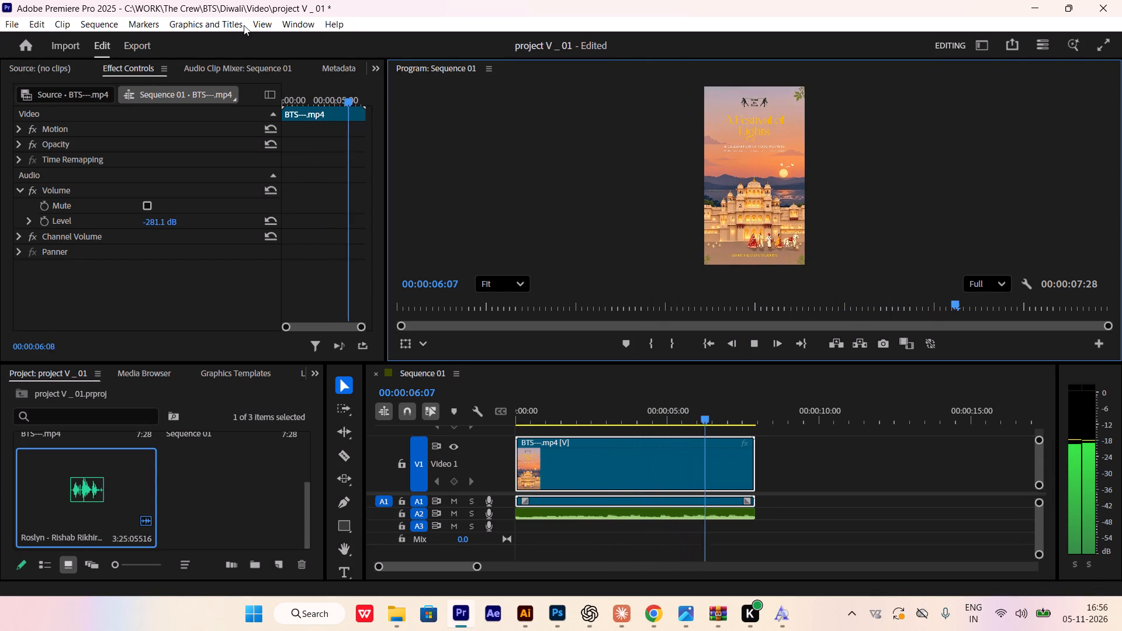
Export all of Sequence 01 as Sequence 01.mp4 in H.264 format with the Match Source - Adaptive High Bitrate preset.
{"action": "left_click", "coordinate": [143, 43]}
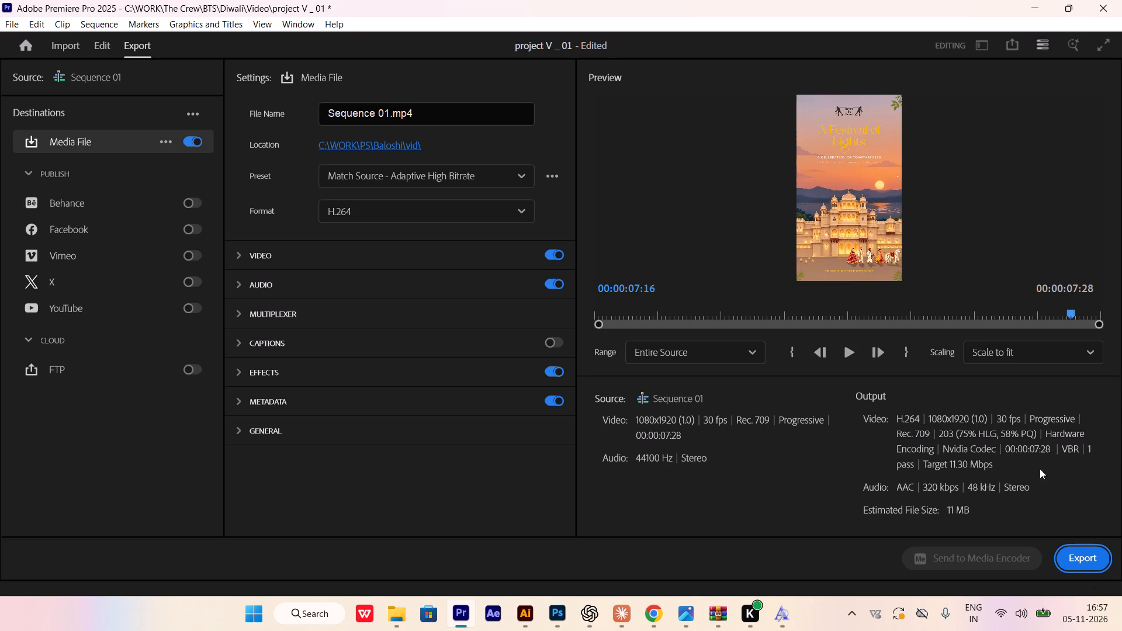
{"action": "left_click", "coordinate": [1083, 557]}
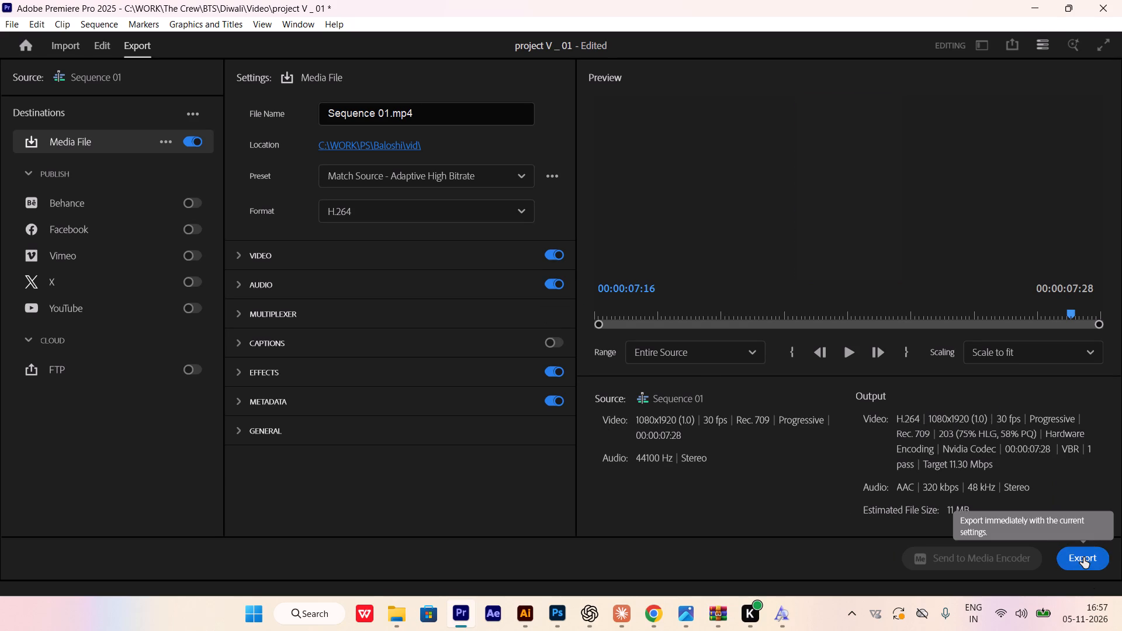
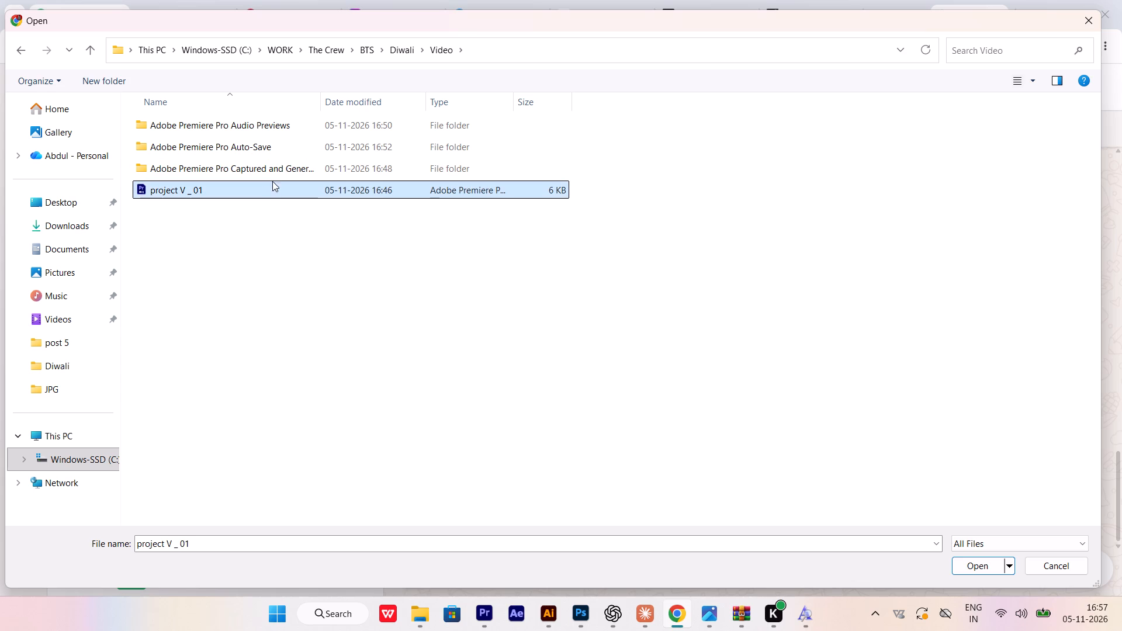
In Chrome's file chooser, open the Adobe Premiere Pro Audio Previews folder within Diwali's Video folder to look for the exported video.
{"action": "left_click", "coordinate": [275, 133]}
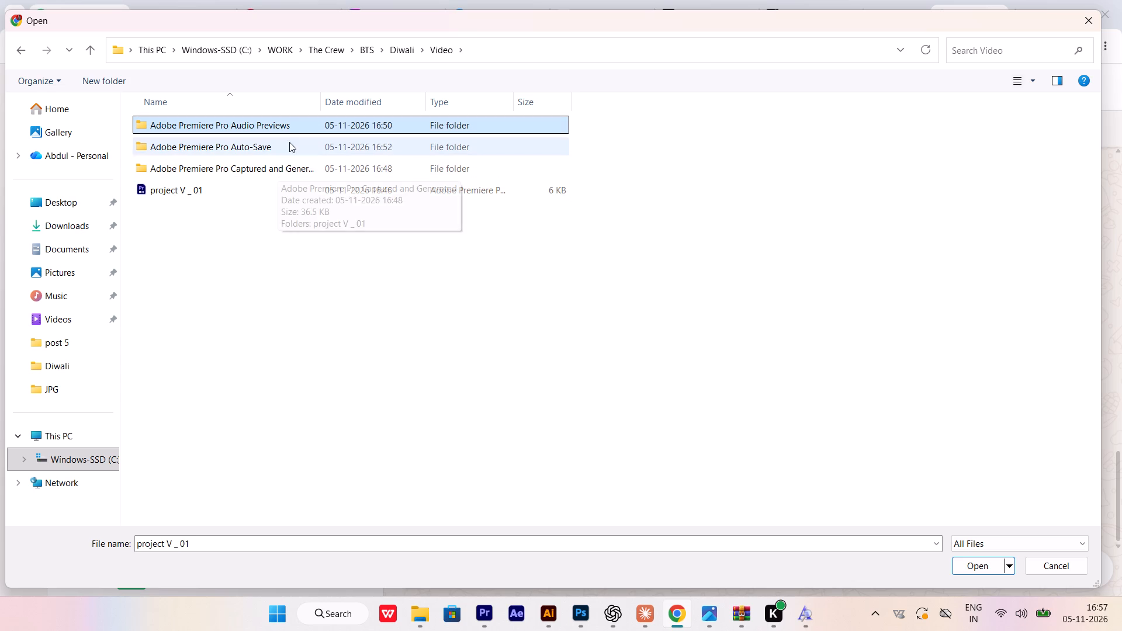
{"action": "double_click", "coordinate": [293, 126]}
{"action": "left_click", "coordinate": [223, 113]}
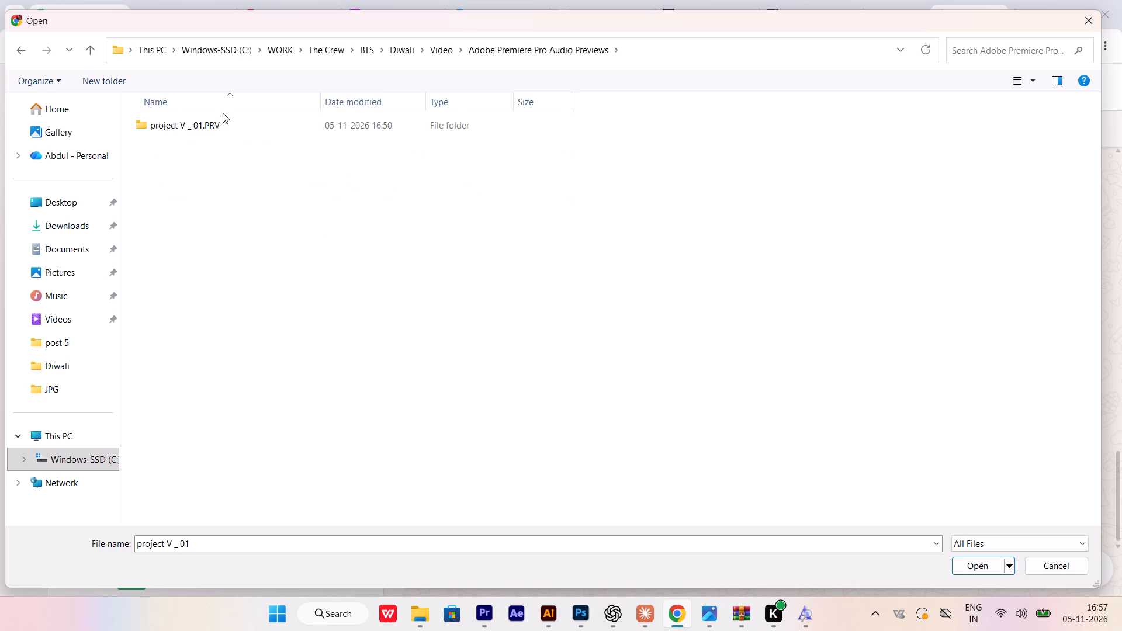
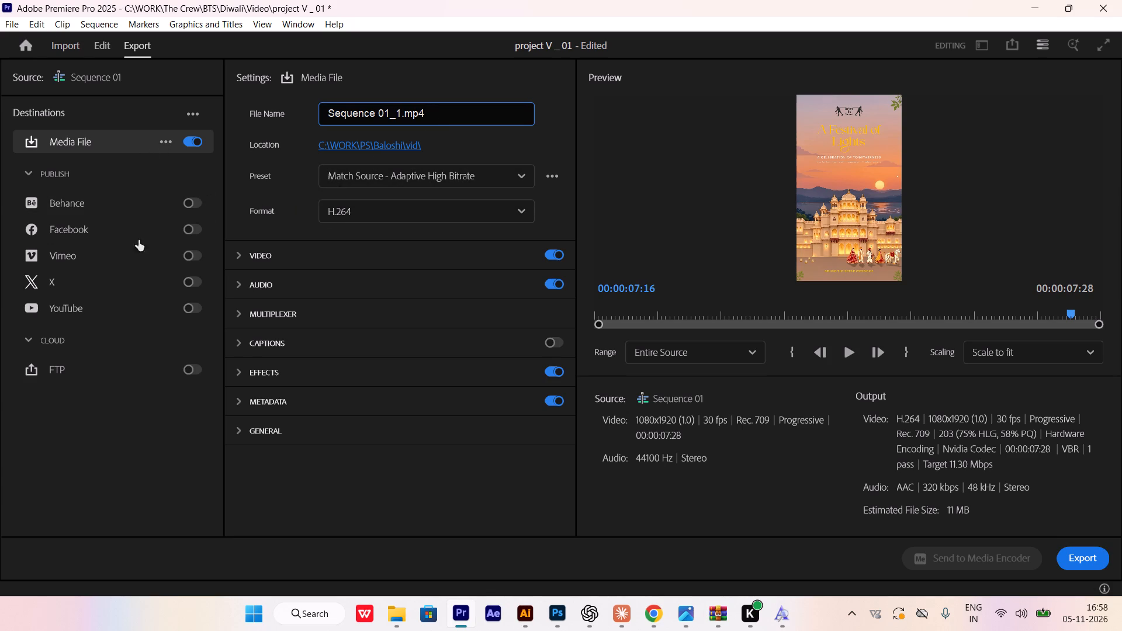
In Premiere Pro, set Sequence 01's export destination to the BTS > Diwali > Video folder with the file name BTS Diwali V.
{"action": "left_click", "coordinate": [386, 146]}
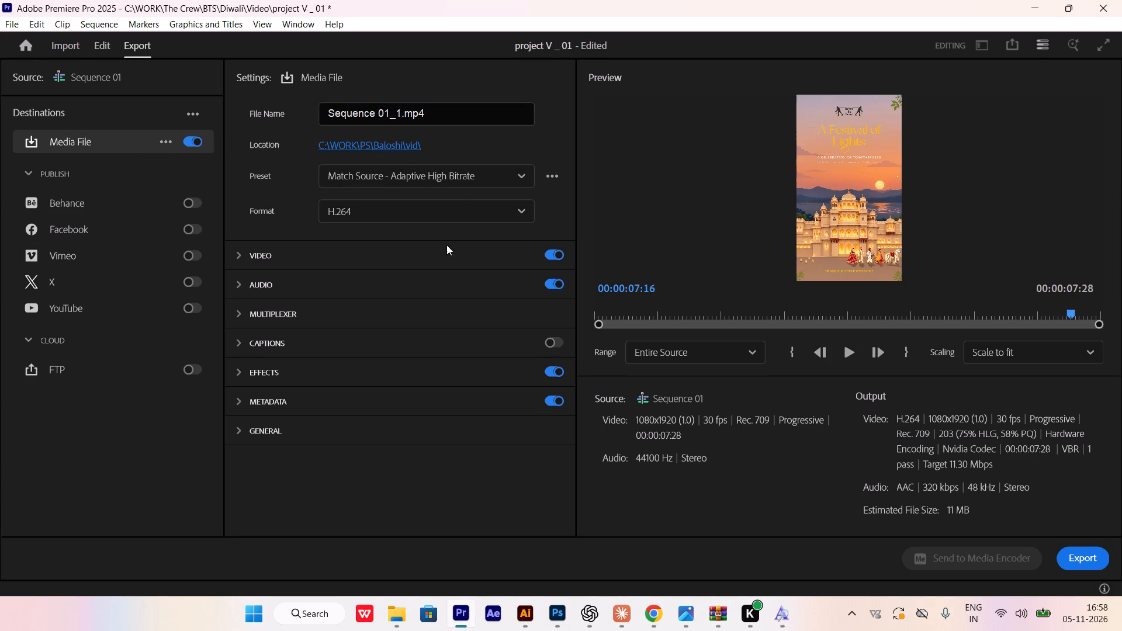
{"action": "left_click", "coordinate": [207, 70]}
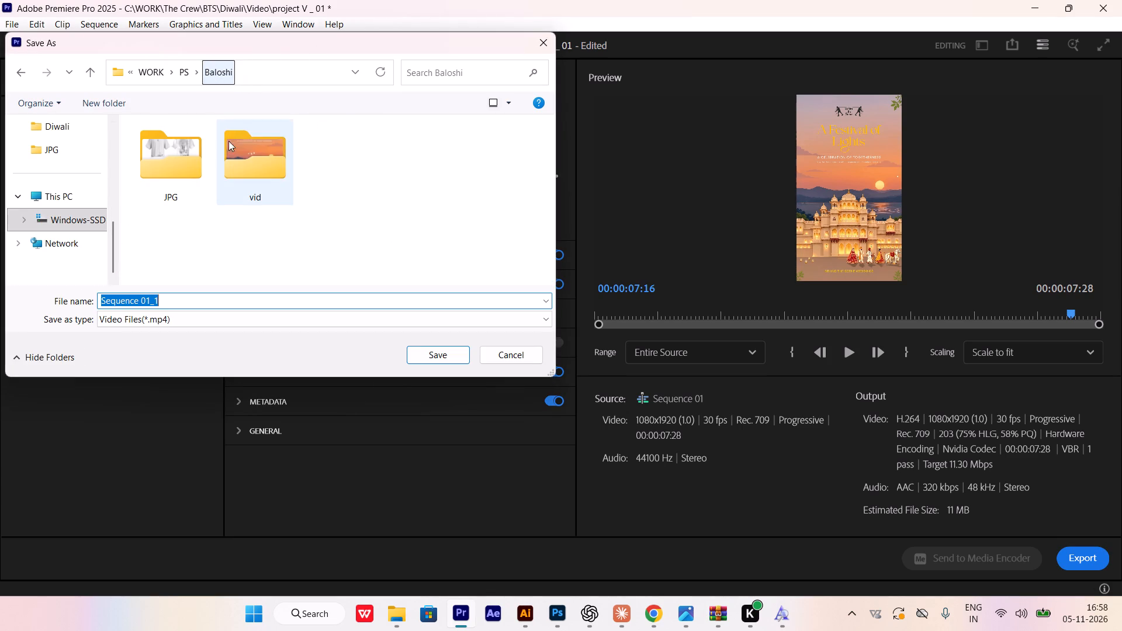
{"action": "left_click", "coordinate": [233, 168]}
{"action": "left_click", "coordinate": [233, 168]}
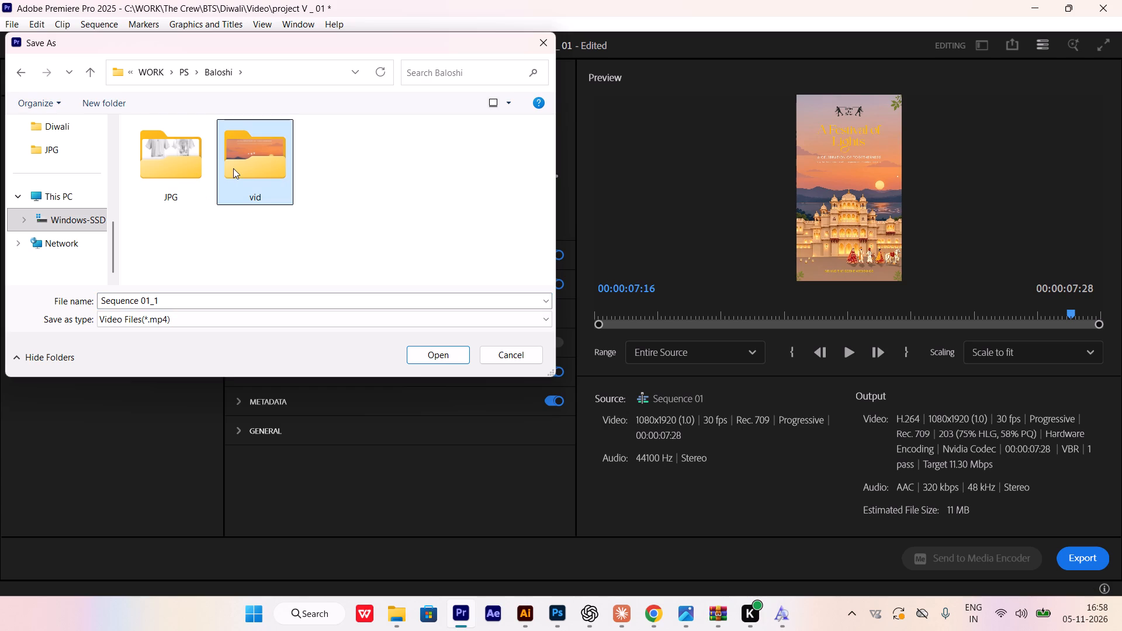
{"action": "left_click", "coordinate": [183, 71]}
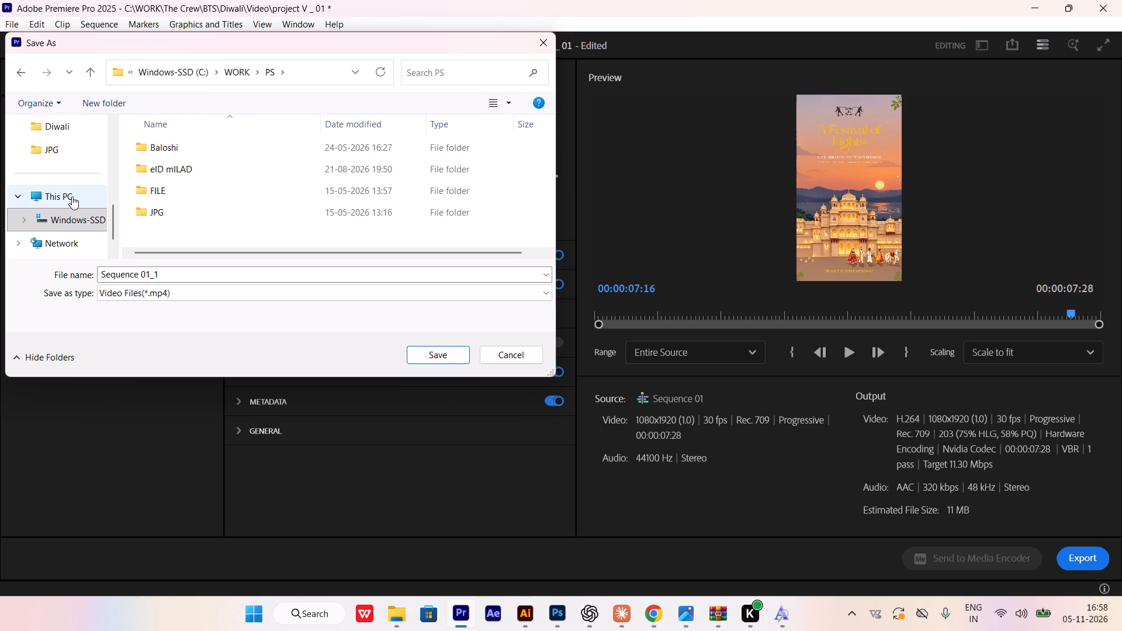
{"action": "left_click", "coordinate": [71, 136]}
{"action": "double_click", "coordinate": [261, 166]}
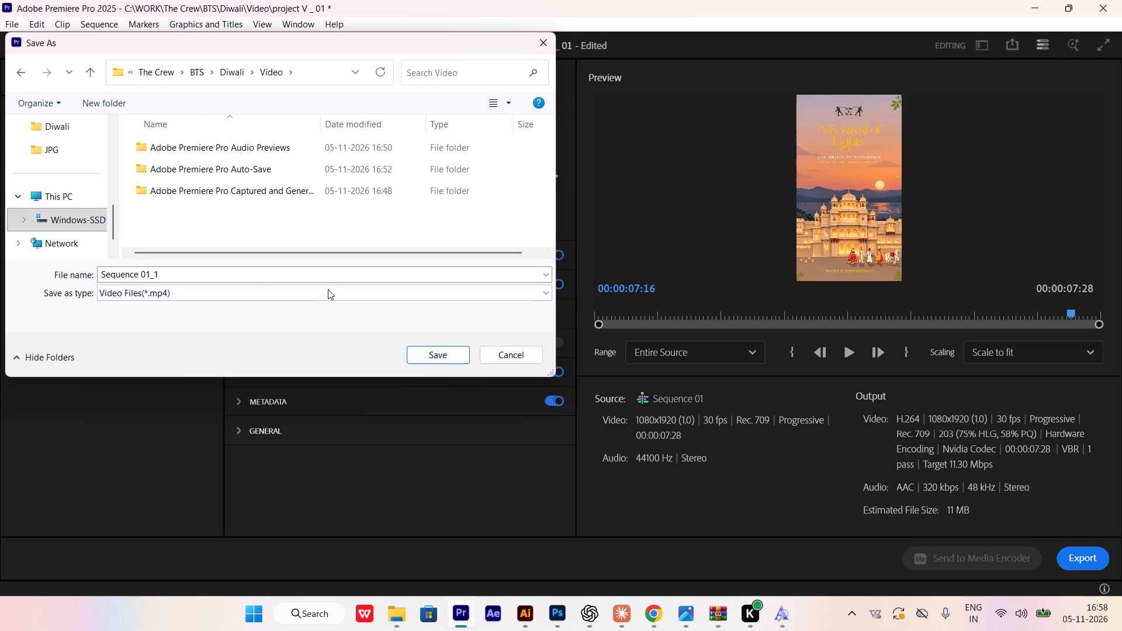
{"action": "left_click", "coordinate": [340, 274]}
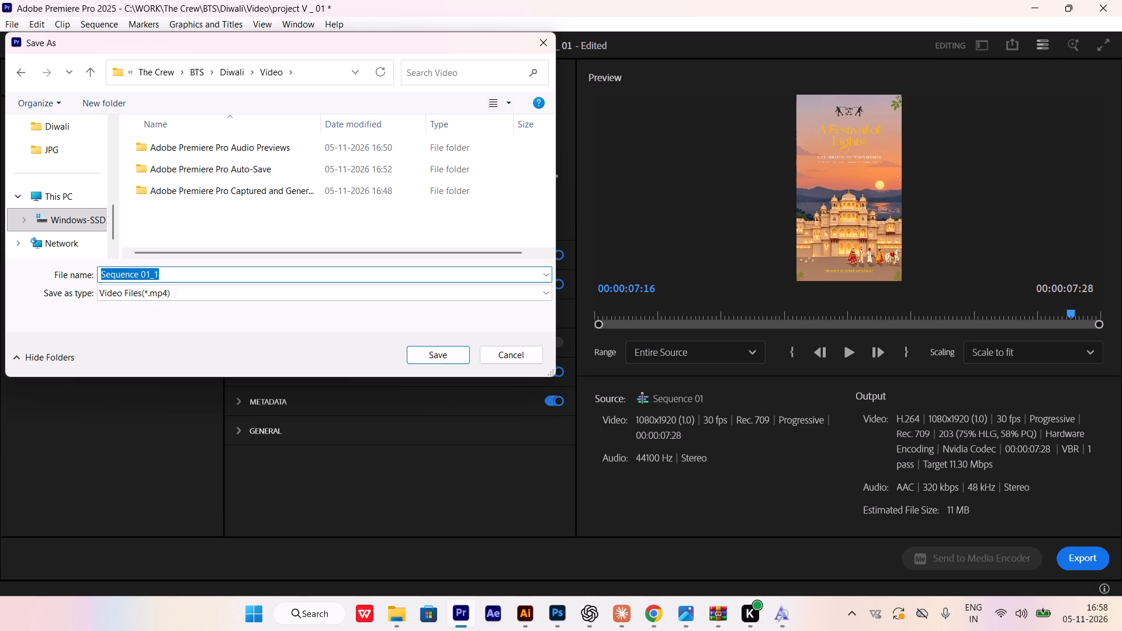
{"action": "type", "text": "BTS"}
{"action": "key", "text": "space"}
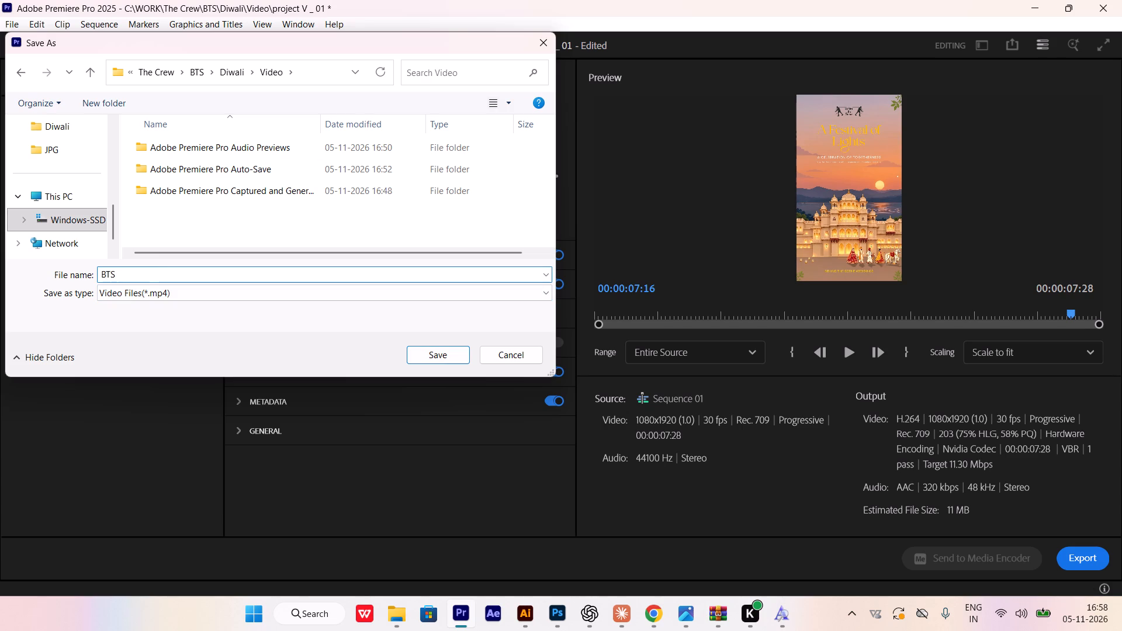
{"action": "type", "text": "Diwali V"}
{"action": "key", "text": "Return"}
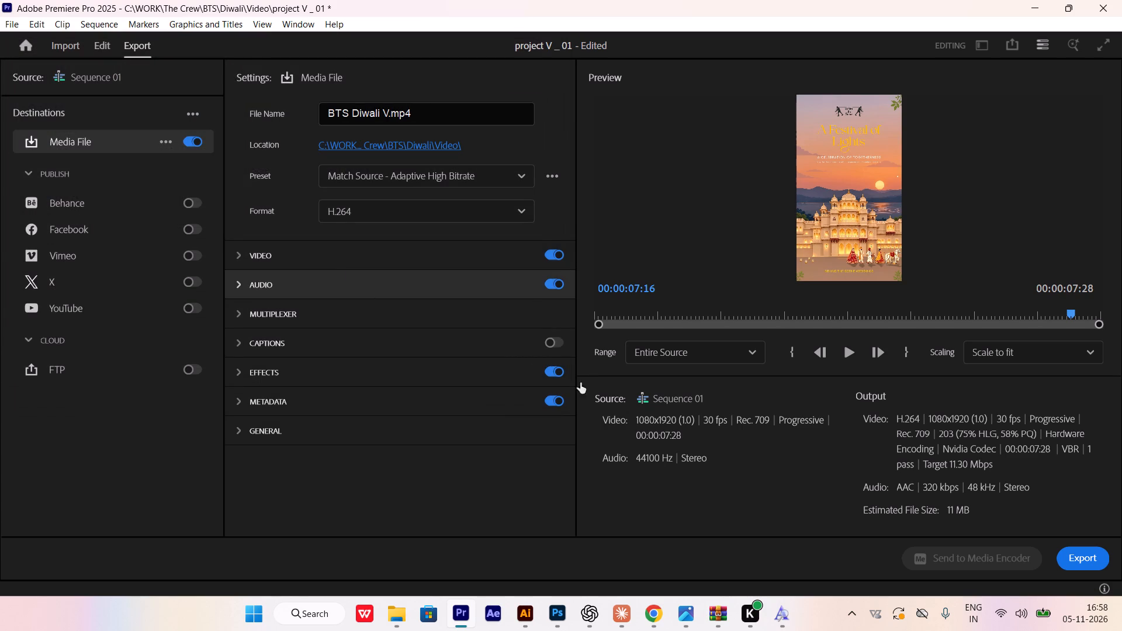